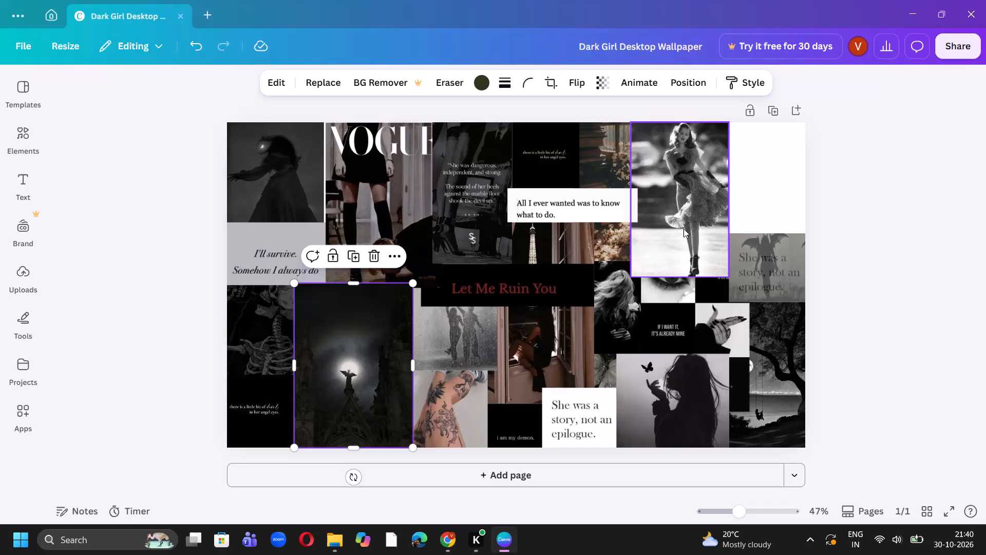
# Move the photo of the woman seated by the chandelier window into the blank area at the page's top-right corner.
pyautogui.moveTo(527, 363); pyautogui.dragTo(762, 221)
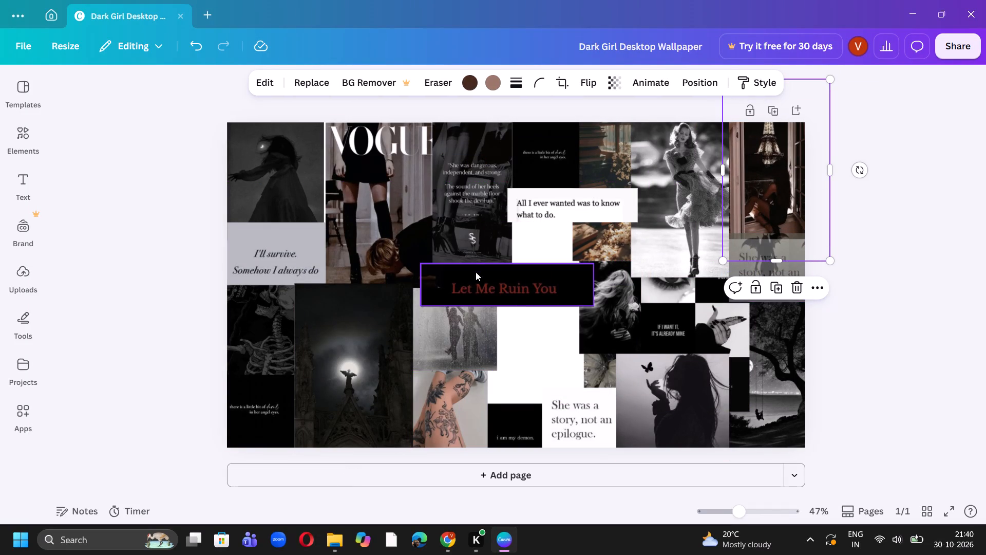
# Move the "She was dangerous" quote image into the central gap and raise the "Let Me Ruin You" banner so it sits just above it.
pyautogui.moveTo(483, 227); pyautogui.dragTo(551, 368)
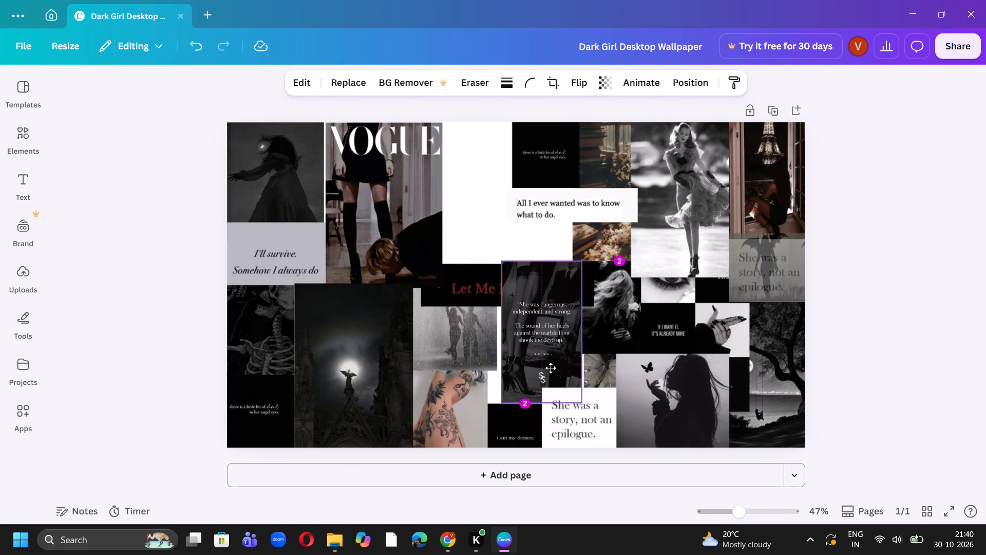
pyautogui.moveTo(551, 368); pyautogui.dragTo(550, 365)
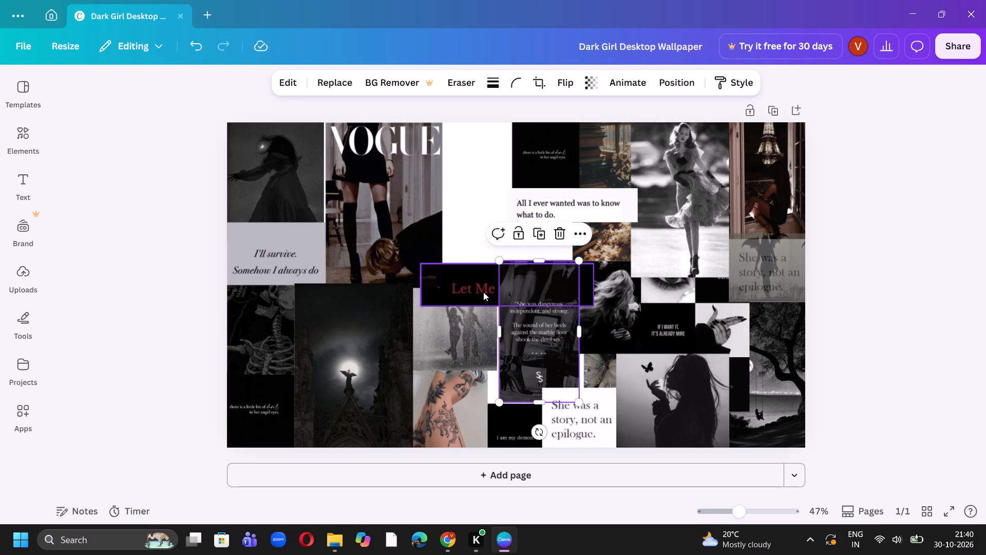
pyautogui.moveTo(483, 292); pyautogui.dragTo(484, 245)
# Fill the gap beside the VOGUE cover with the white "She was a story, not an epilogue." card and the flower photo beneath it.
pyautogui.moveTo(561, 414); pyautogui.dragTo(437, 137)
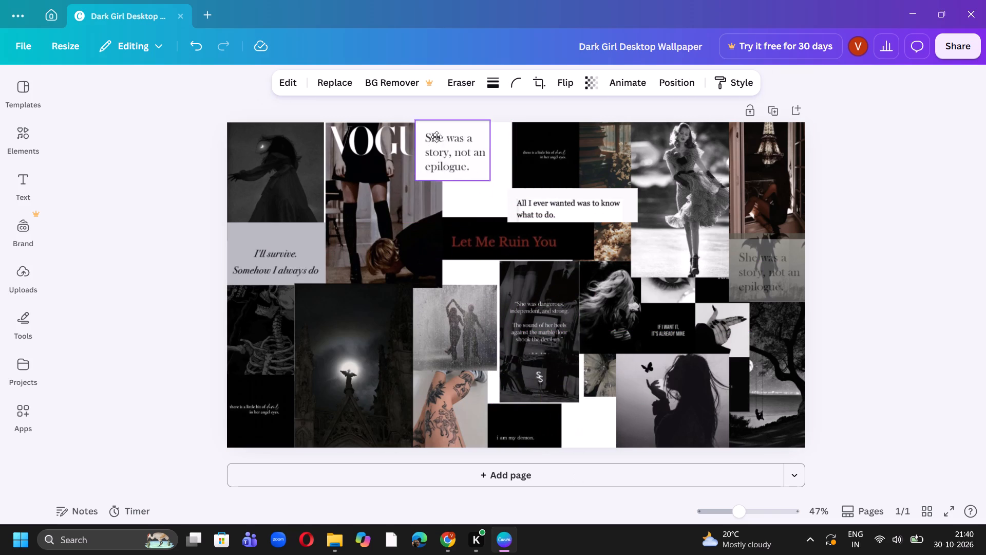
pyautogui.moveTo(437, 137); pyautogui.dragTo(457, 153)
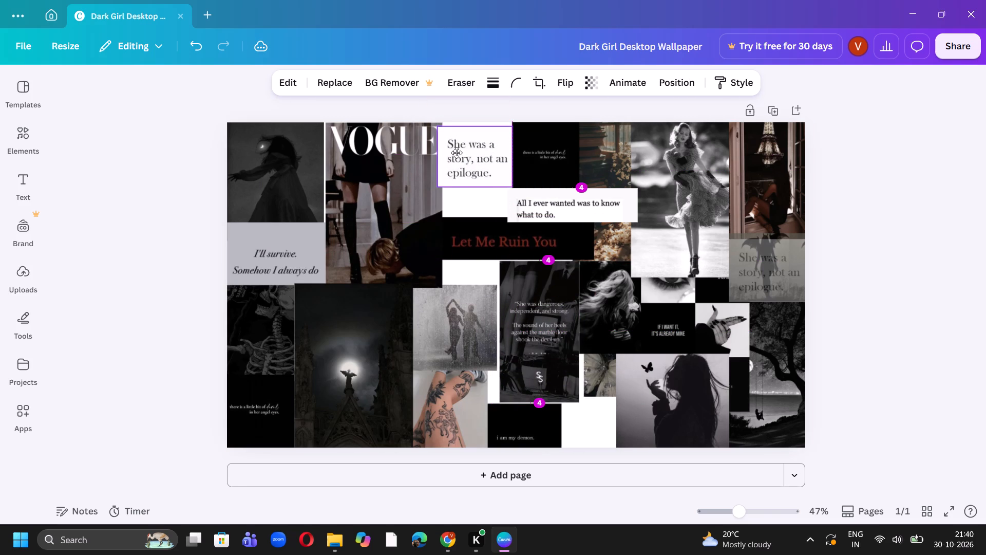
pyautogui.moveTo(457, 153); pyautogui.dragTo(457, 149)
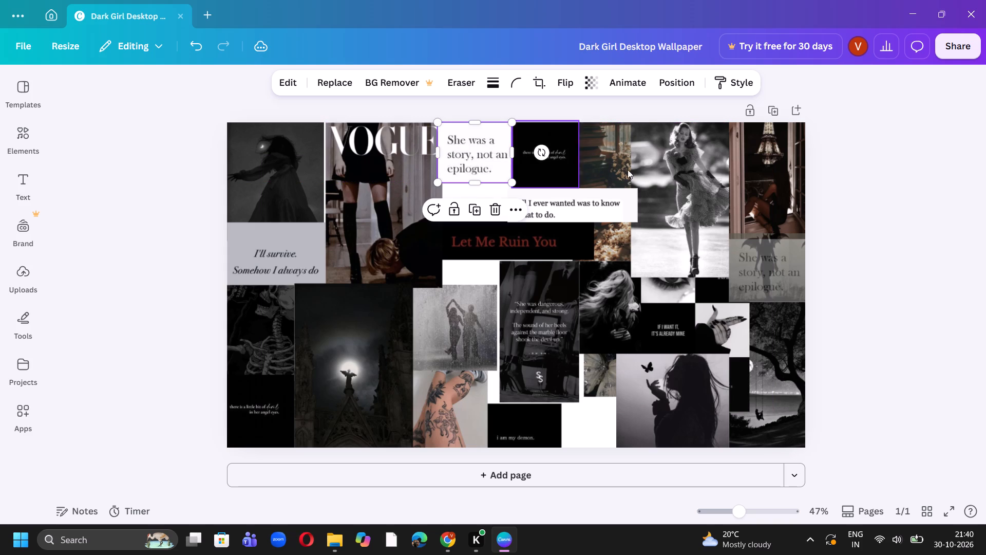
pyautogui.moveTo(616, 159); pyautogui.dragTo(485, 187)
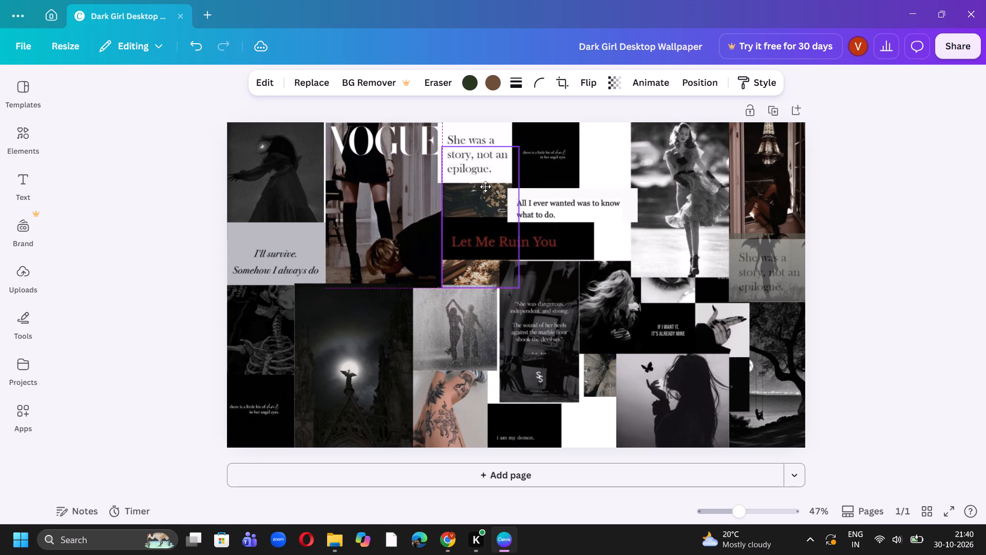
pyautogui.moveTo(485, 187); pyautogui.dragTo(481, 188)
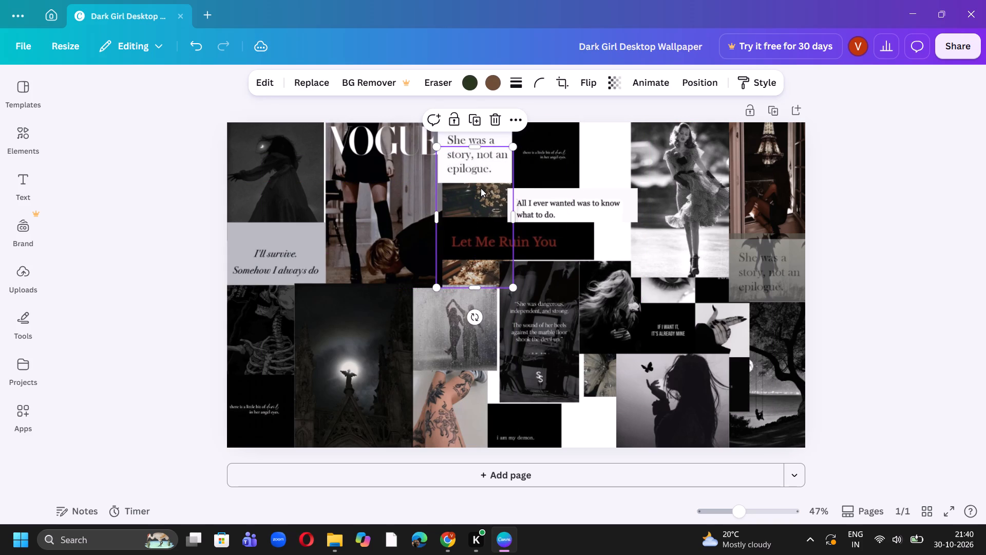
# Enlarge and widen the "i am my demon." card to span the bottom gap between the tattoo photo and the butterfly silhouette photo.
pyautogui.moveTo(552, 414); pyautogui.dragTo(600, 408)
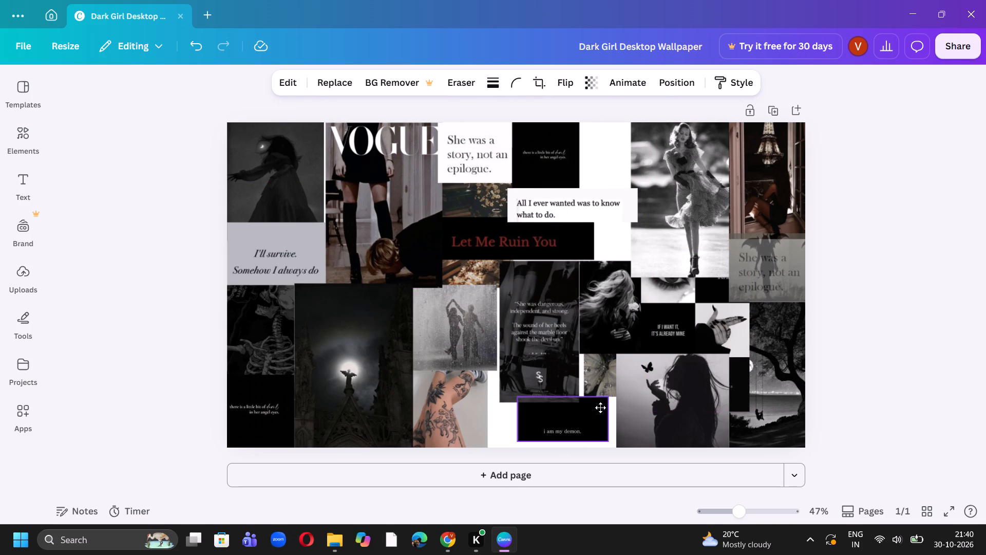
pyautogui.moveTo(600, 408); pyautogui.dragTo(605, 411)
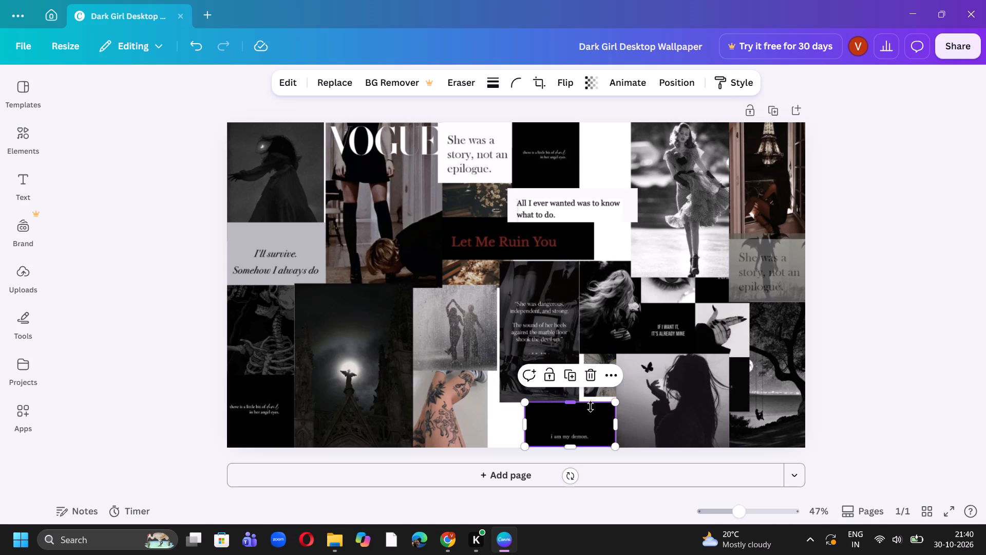
pyautogui.moveTo(525, 428); pyautogui.dragTo(490, 429)
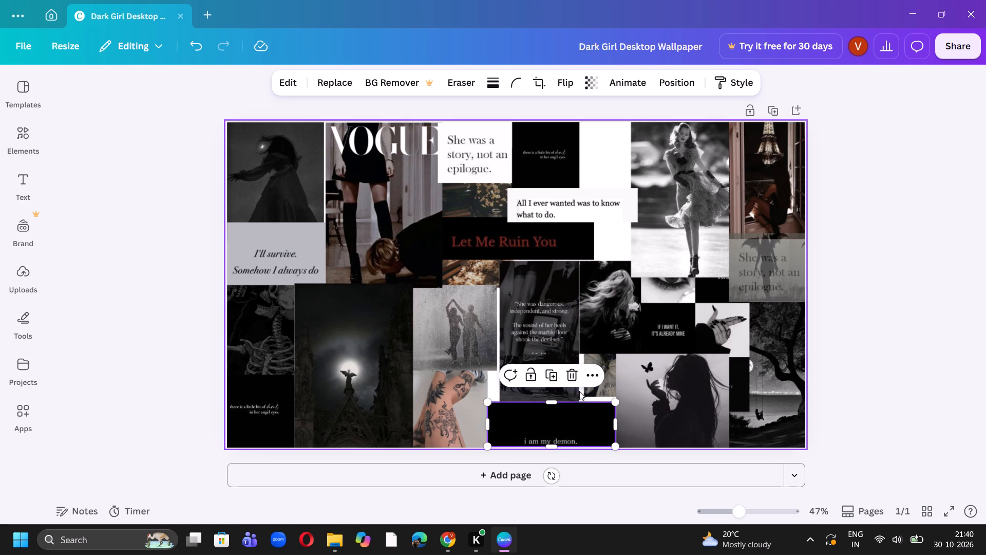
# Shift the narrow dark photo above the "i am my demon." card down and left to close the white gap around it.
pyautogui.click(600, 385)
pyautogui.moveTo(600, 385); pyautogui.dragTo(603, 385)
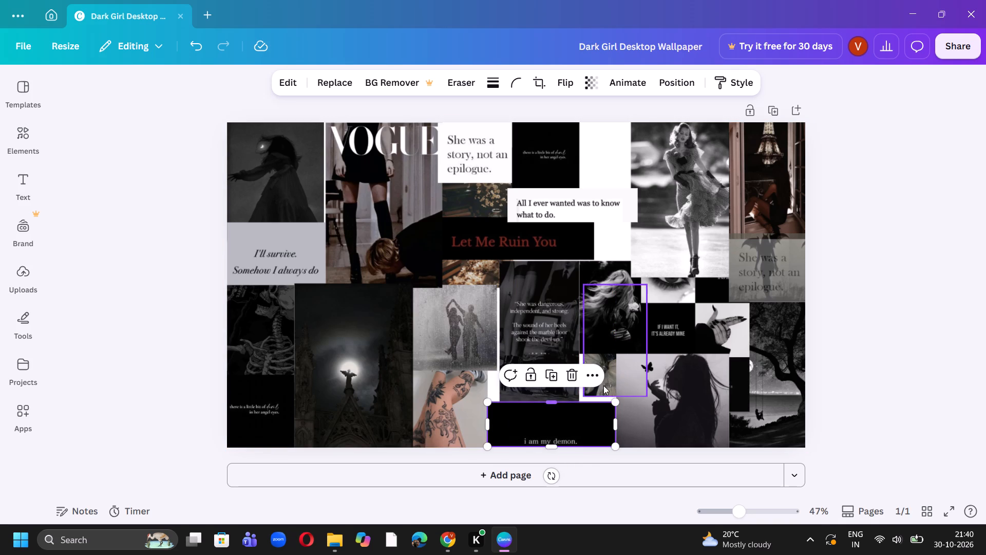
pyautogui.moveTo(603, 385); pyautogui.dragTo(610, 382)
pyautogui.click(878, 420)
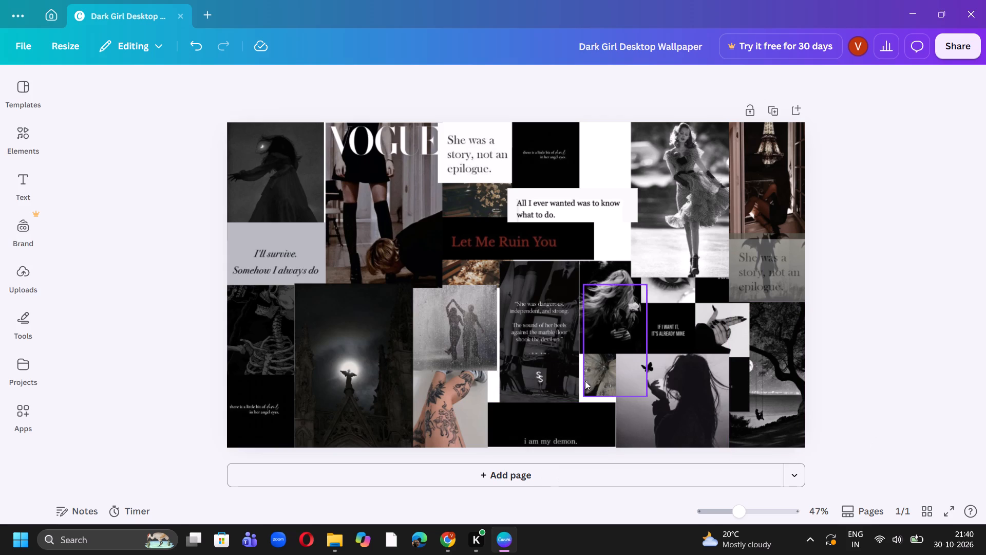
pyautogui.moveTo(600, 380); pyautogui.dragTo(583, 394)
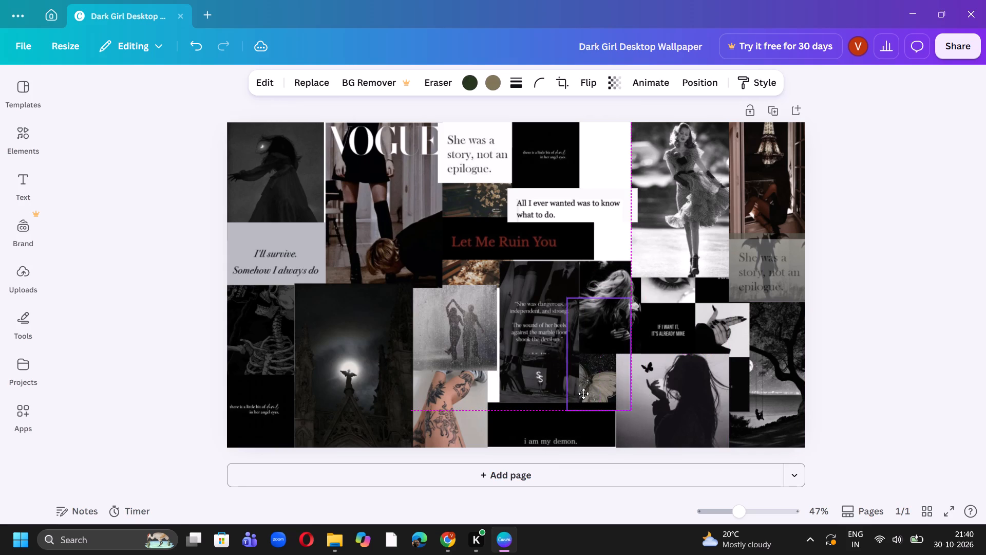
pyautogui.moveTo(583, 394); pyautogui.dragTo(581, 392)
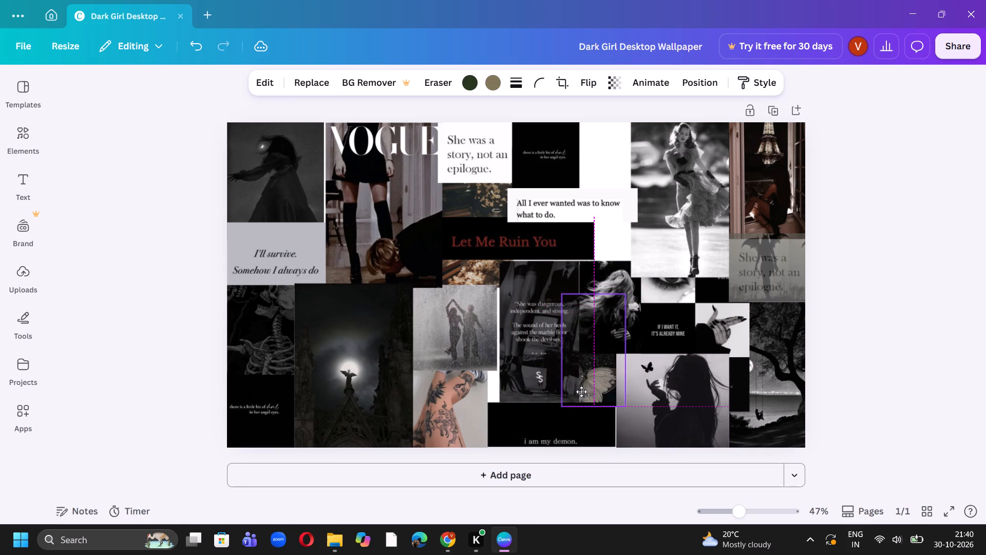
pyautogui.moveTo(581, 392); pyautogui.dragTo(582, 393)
# Extend the left edges of the "She was dangerous" quote image and the blonde woman's photo to close the thin white gaps beside them.
pyautogui.click(529, 383)
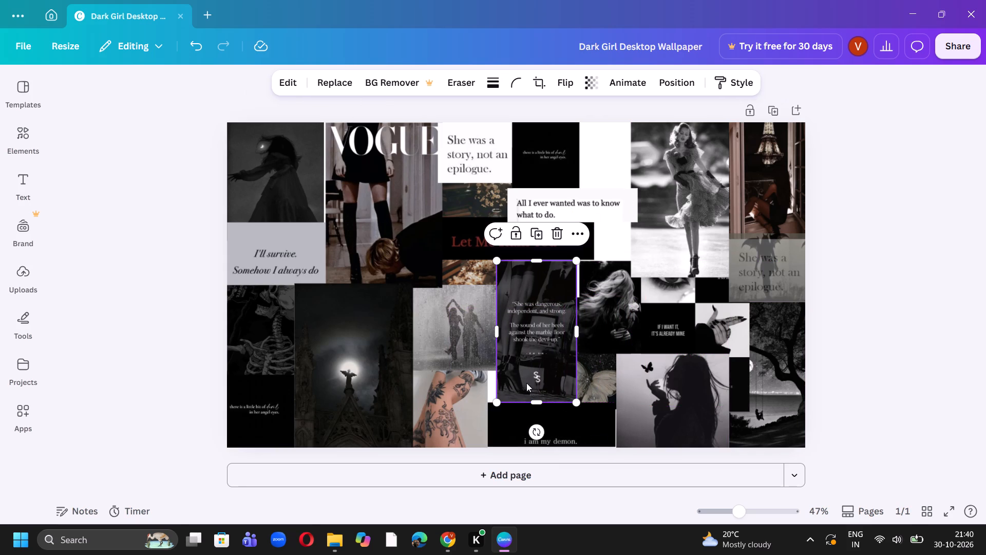
pyautogui.moveTo(499, 330); pyautogui.dragTo(495, 330)
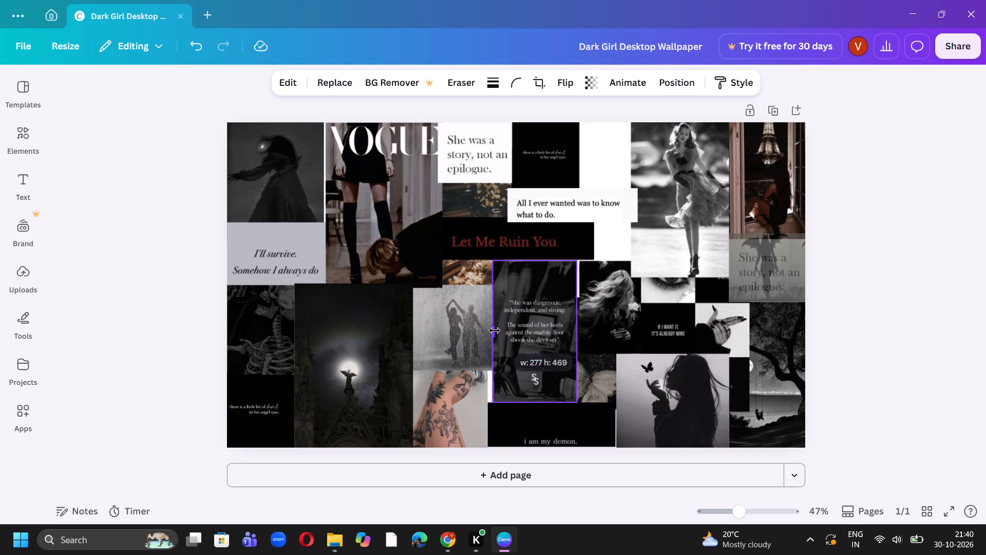
pyautogui.moveTo(495, 330); pyautogui.dragTo(491, 330)
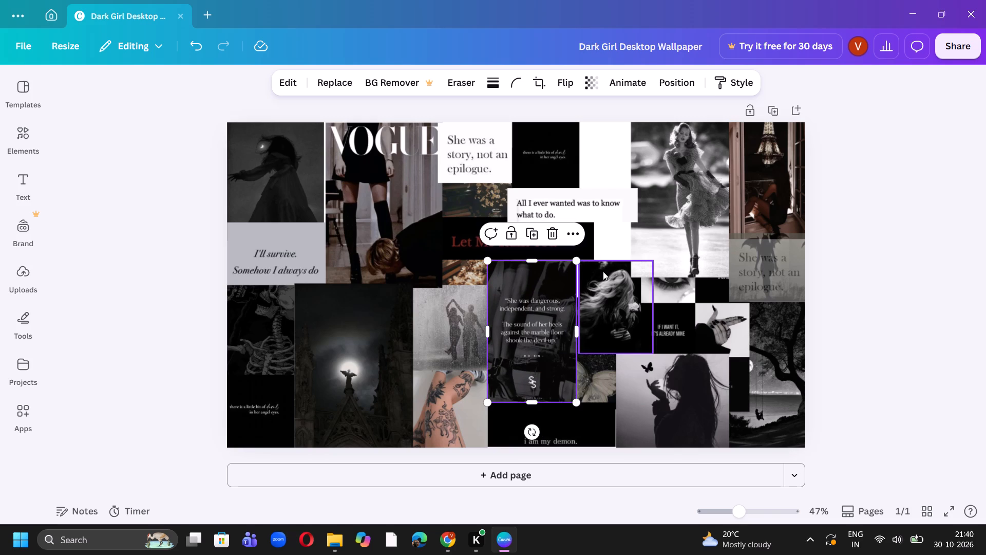
pyautogui.click(603, 271)
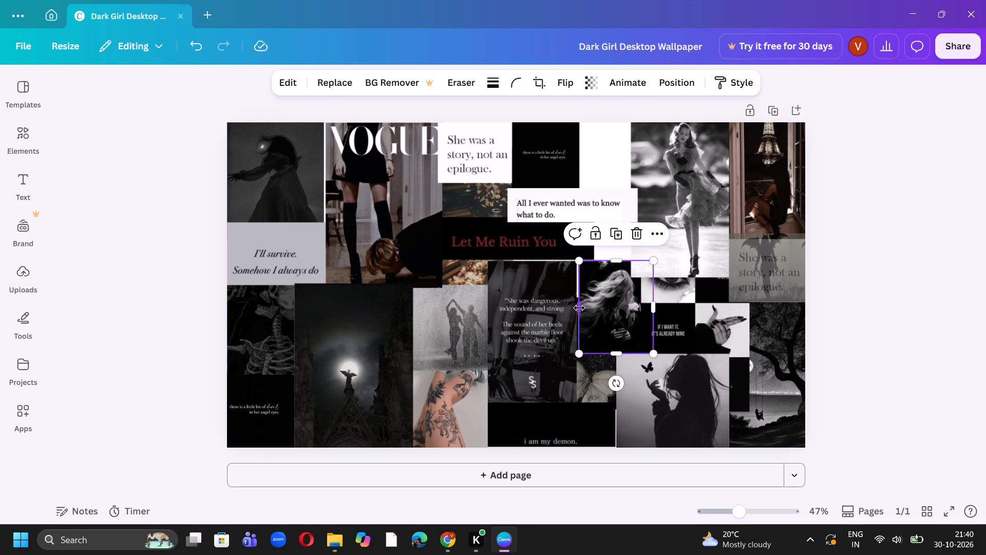
pyautogui.click(579, 308)
pyautogui.click(691, 308)
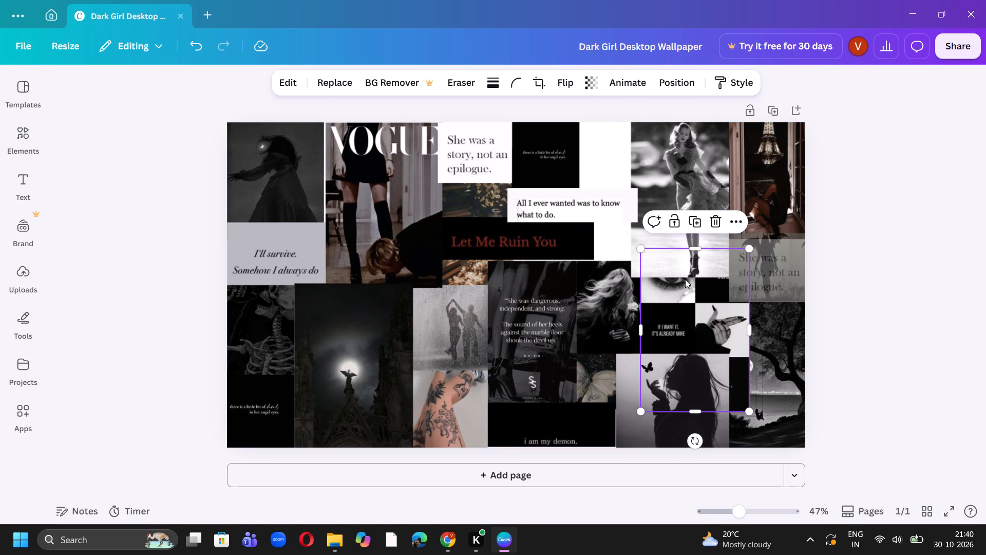
# Move the black-and-white photo of the woman in the ruffled skirt left, beside the small black quote card at the page's top.
pyautogui.moveTo(679, 188); pyautogui.dragTo(628, 181)
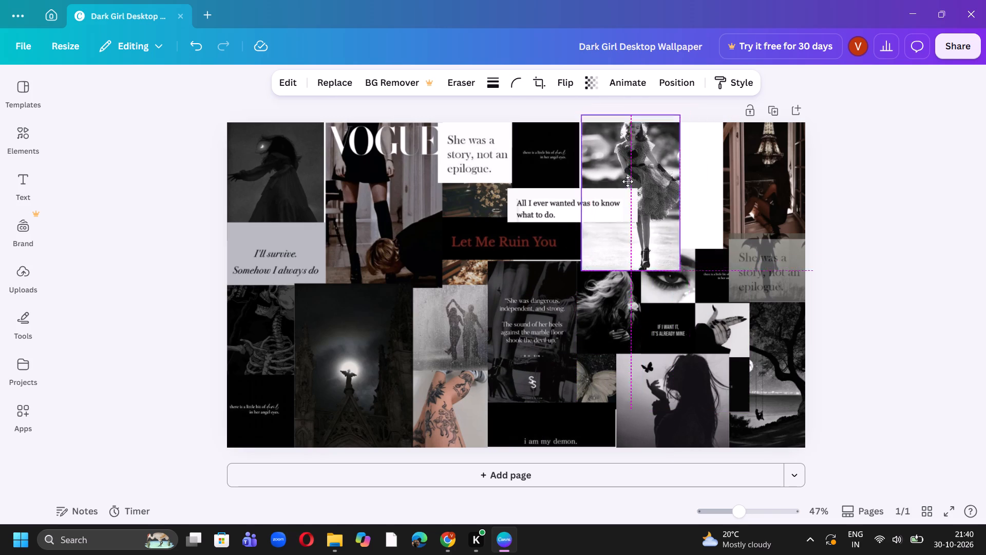
pyautogui.moveTo(628, 181); pyautogui.dragTo(624, 181)
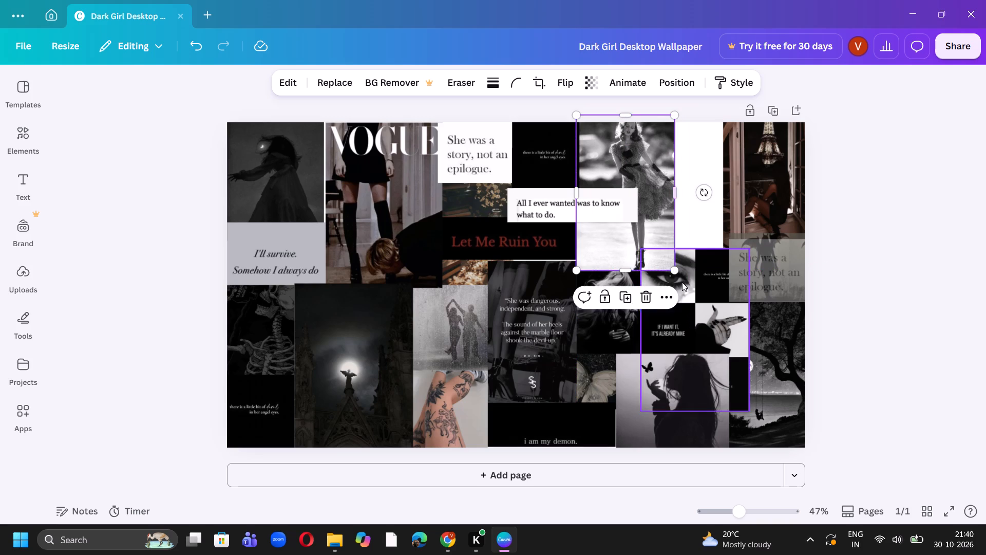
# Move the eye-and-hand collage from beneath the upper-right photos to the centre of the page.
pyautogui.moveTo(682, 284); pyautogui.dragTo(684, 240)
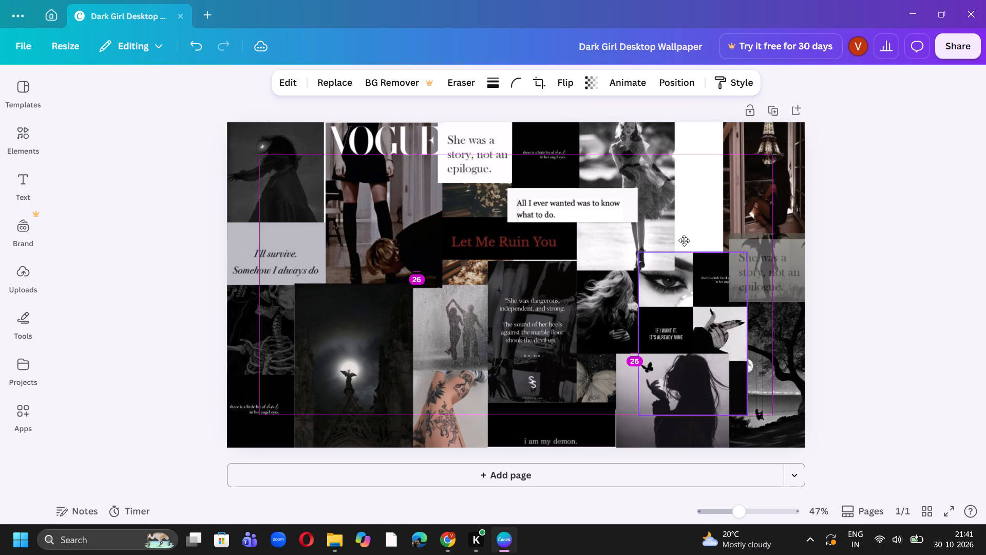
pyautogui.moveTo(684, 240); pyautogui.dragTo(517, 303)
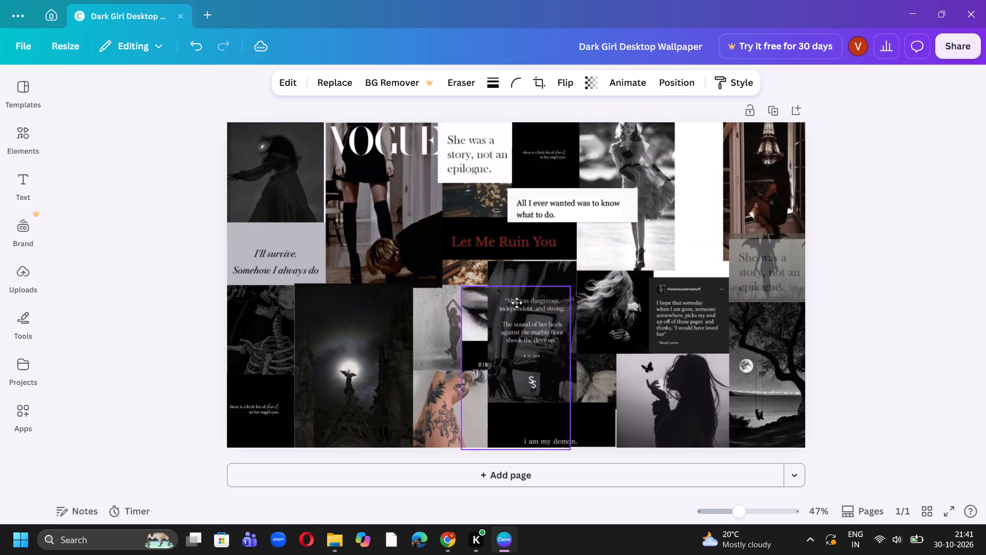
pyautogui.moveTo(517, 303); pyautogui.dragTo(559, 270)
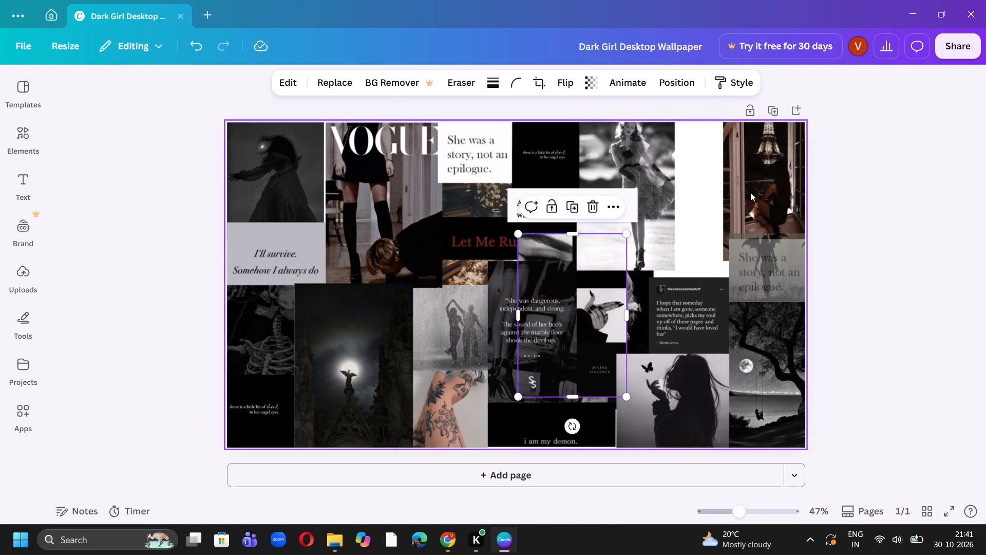
# Move the chandelier window photo from the page's top-right corner down behind the butterfly silhouette photo.
pyautogui.moveTo(775, 173); pyautogui.dragTo(665, 416)
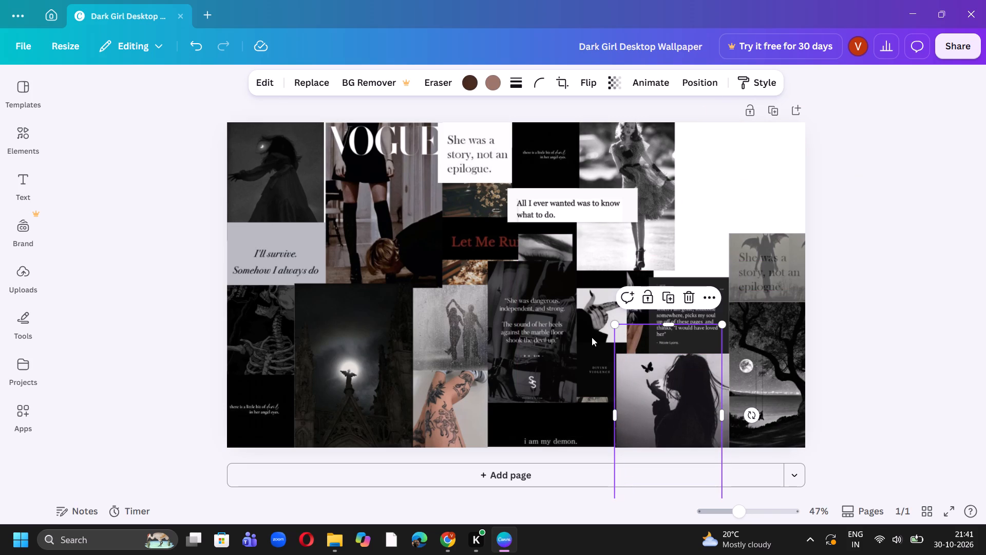
# Move the eye-and-hand collage into the page's top-right corner, slightly overlapping the page's upper and right edges.
pyautogui.moveTo(583, 333); pyautogui.dragTo(740, 215)
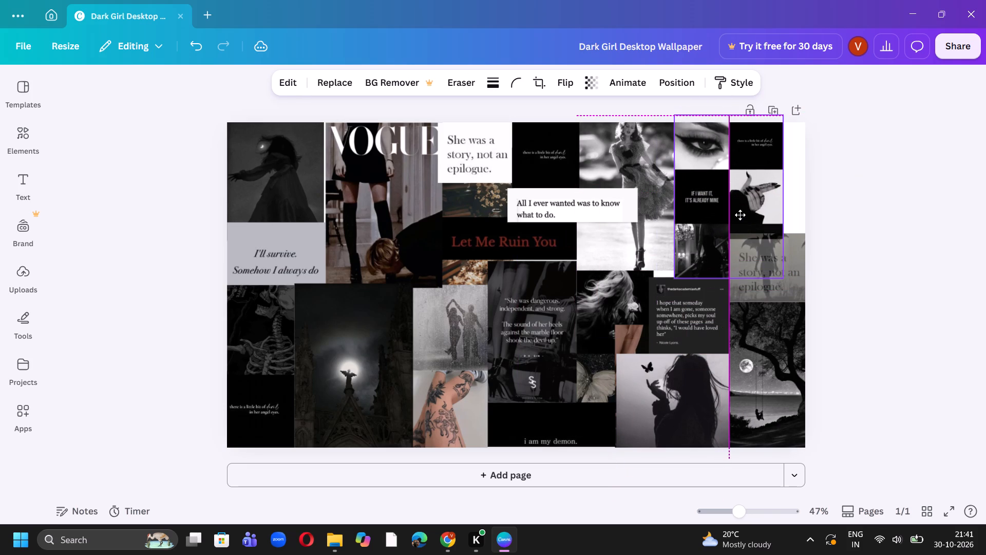
pyautogui.moveTo(740, 215); pyautogui.dragTo(760, 213)
pyautogui.moveTo(754, 260); pyautogui.dragTo(761, 250)
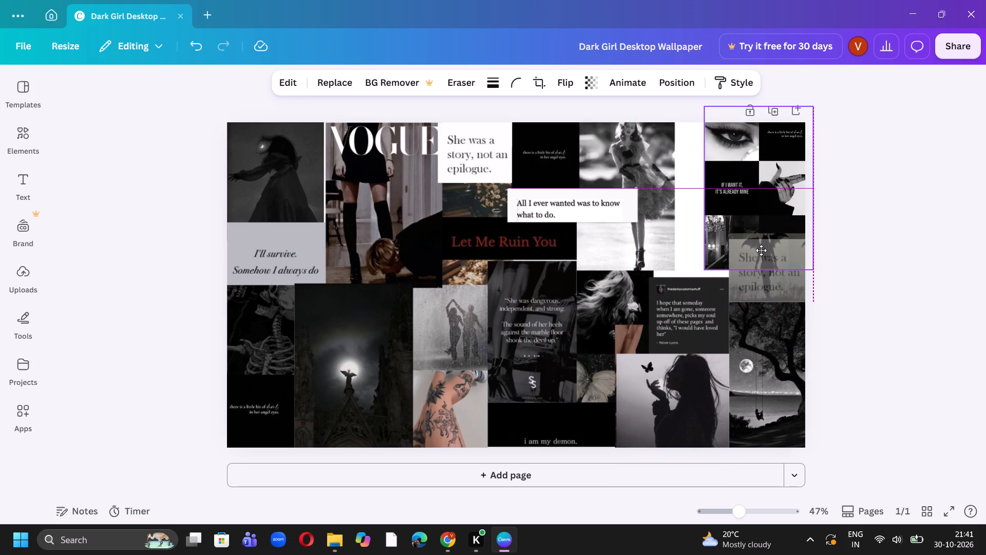
pyautogui.moveTo(761, 250); pyautogui.dragTo(760, 263)
pyautogui.click(846, 290)
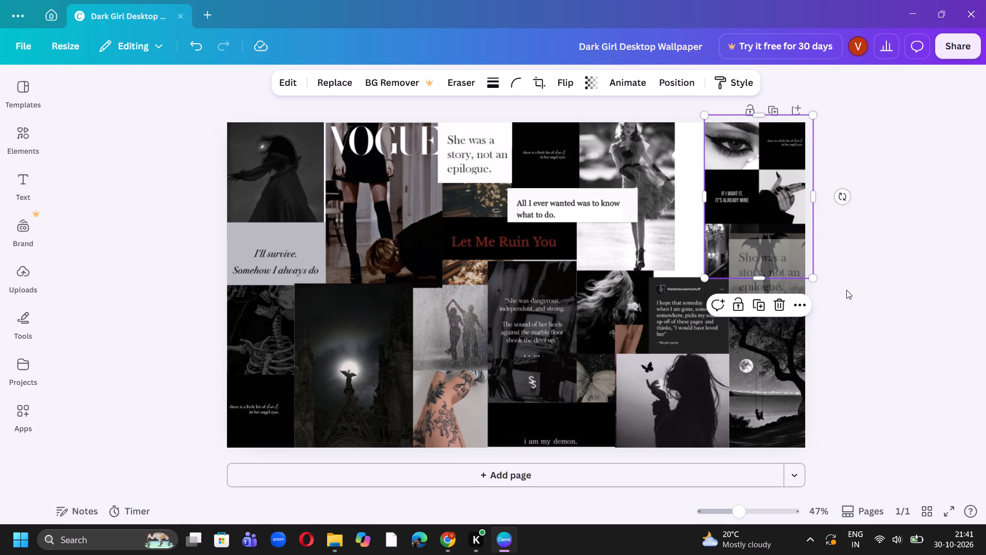
# Fill the white strip left of the eye-and-hand collage with the grey winged-figure photo at the top and the narrow dark photo below.
pyautogui.moveTo(787, 281); pyautogui.dragTo(810, 320)
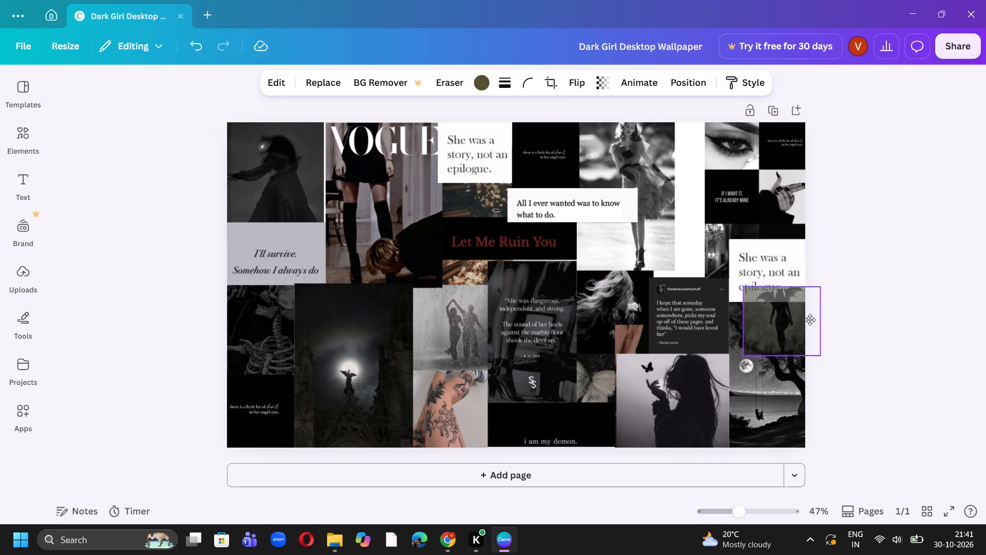
pyautogui.moveTo(810, 320); pyautogui.dragTo(712, 135)
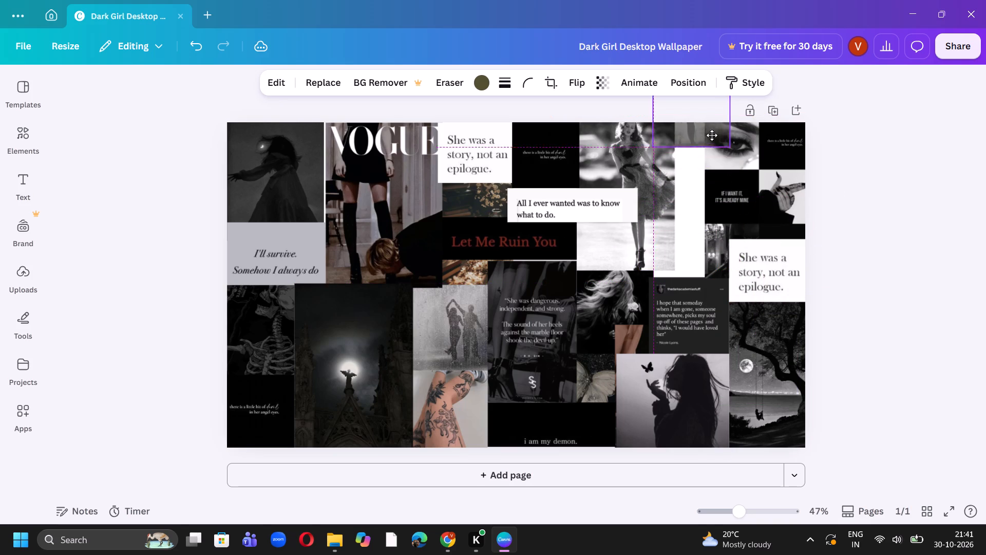
pyautogui.moveTo(712, 135); pyautogui.dragTo(714, 172)
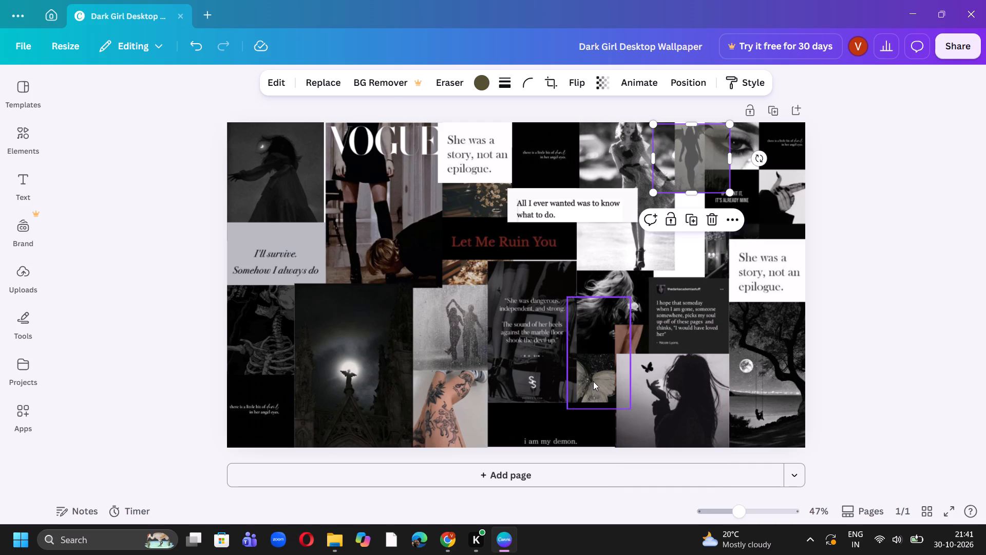
pyautogui.moveTo(593, 381); pyautogui.dragTo(687, 234)
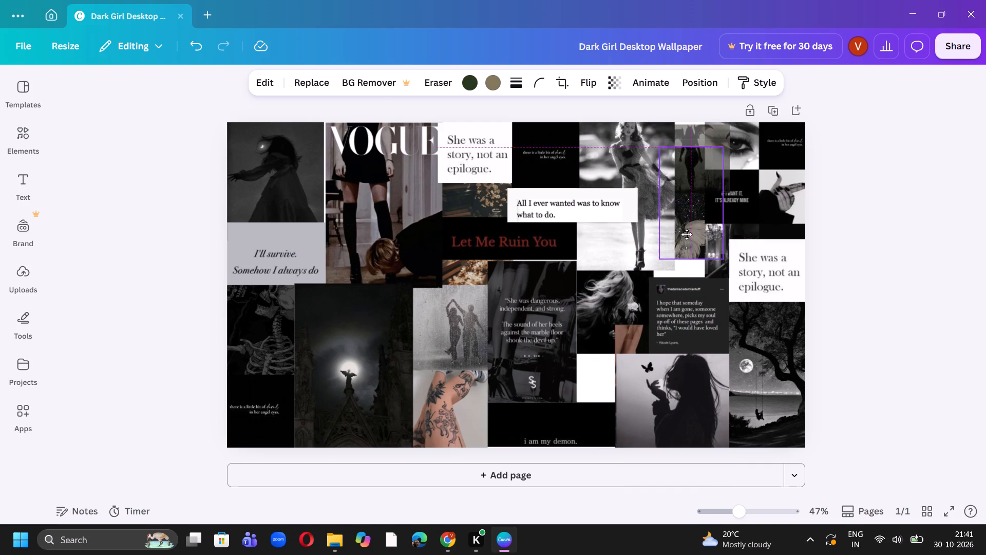
pyautogui.moveTo(687, 234); pyautogui.dragTo(686, 253)
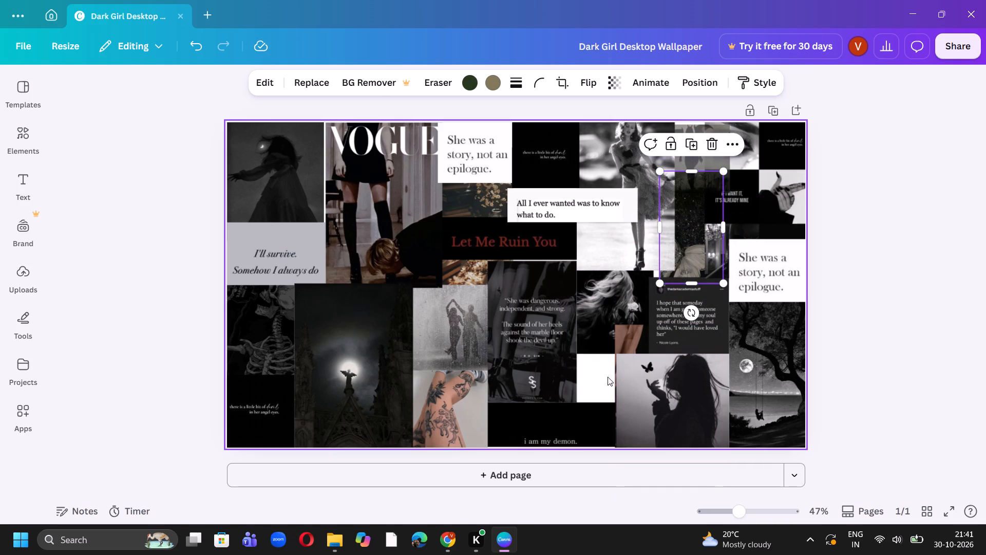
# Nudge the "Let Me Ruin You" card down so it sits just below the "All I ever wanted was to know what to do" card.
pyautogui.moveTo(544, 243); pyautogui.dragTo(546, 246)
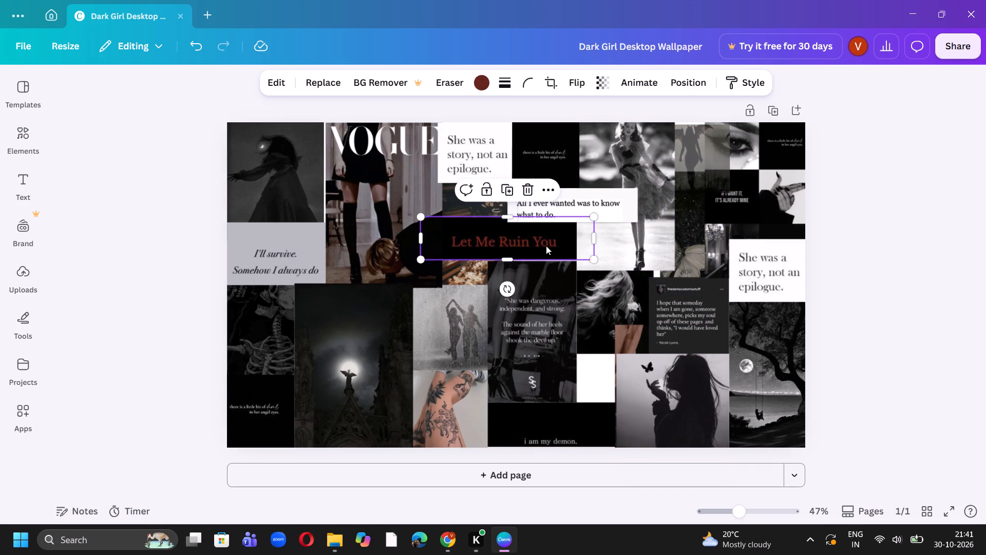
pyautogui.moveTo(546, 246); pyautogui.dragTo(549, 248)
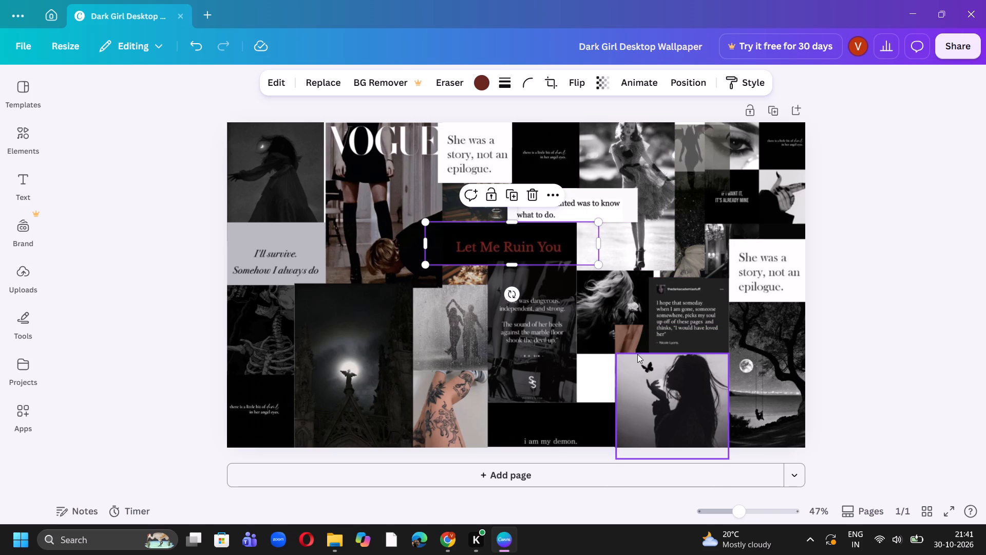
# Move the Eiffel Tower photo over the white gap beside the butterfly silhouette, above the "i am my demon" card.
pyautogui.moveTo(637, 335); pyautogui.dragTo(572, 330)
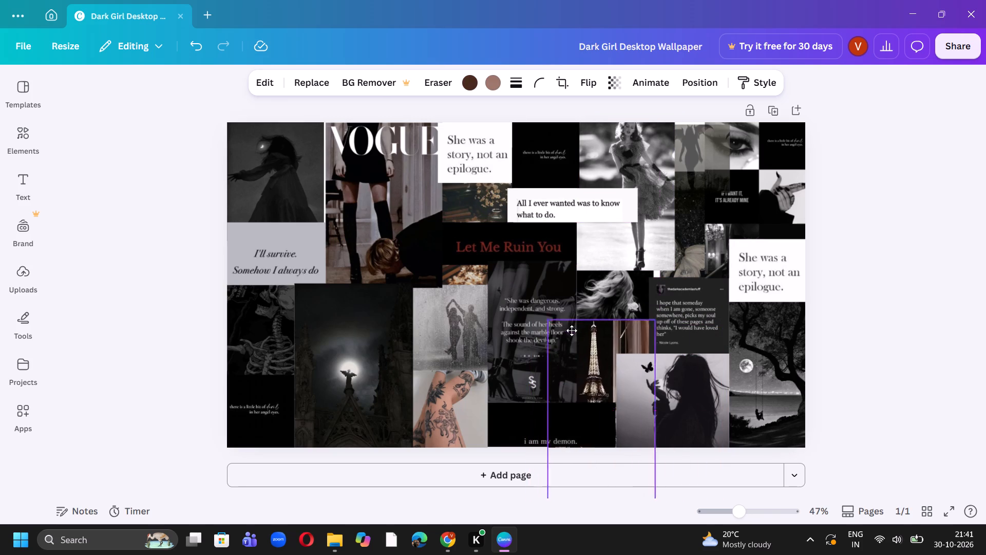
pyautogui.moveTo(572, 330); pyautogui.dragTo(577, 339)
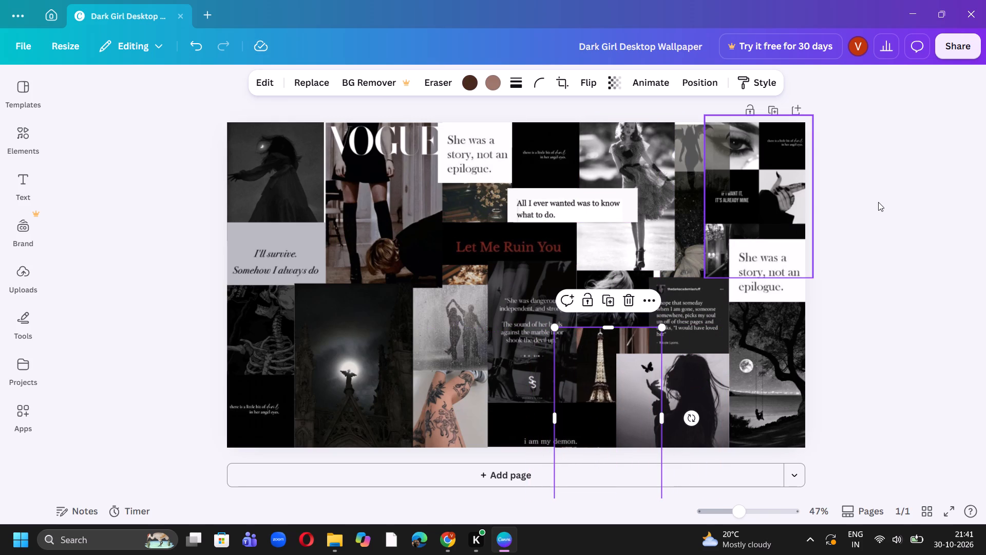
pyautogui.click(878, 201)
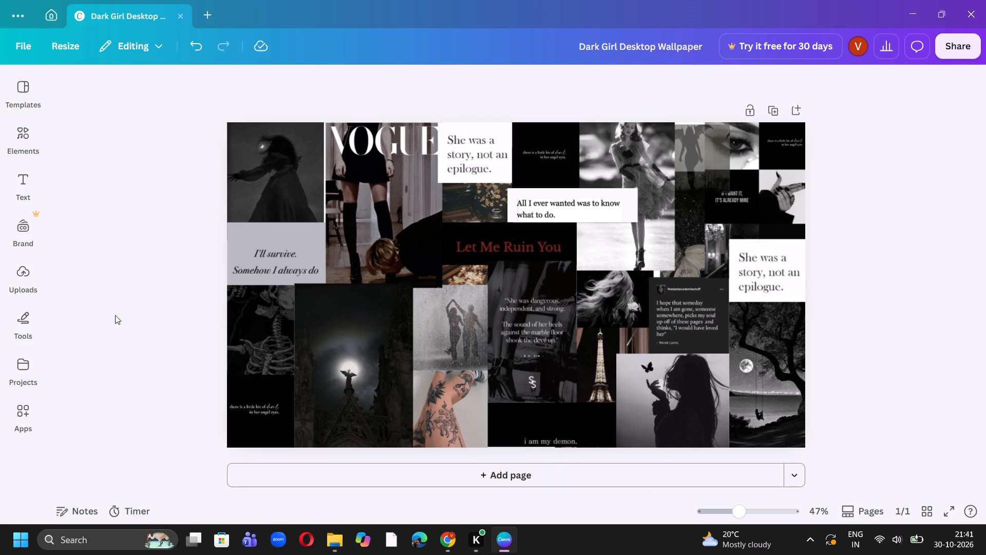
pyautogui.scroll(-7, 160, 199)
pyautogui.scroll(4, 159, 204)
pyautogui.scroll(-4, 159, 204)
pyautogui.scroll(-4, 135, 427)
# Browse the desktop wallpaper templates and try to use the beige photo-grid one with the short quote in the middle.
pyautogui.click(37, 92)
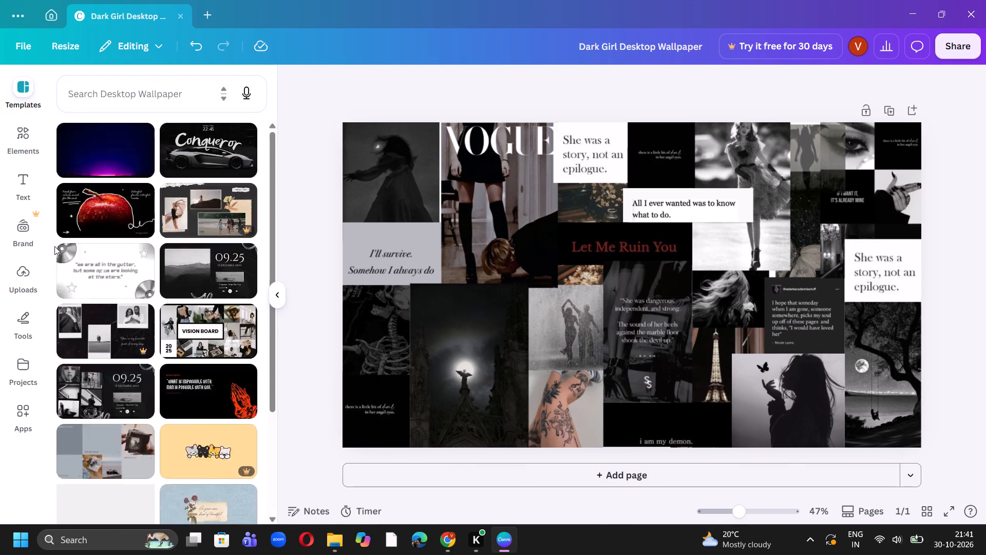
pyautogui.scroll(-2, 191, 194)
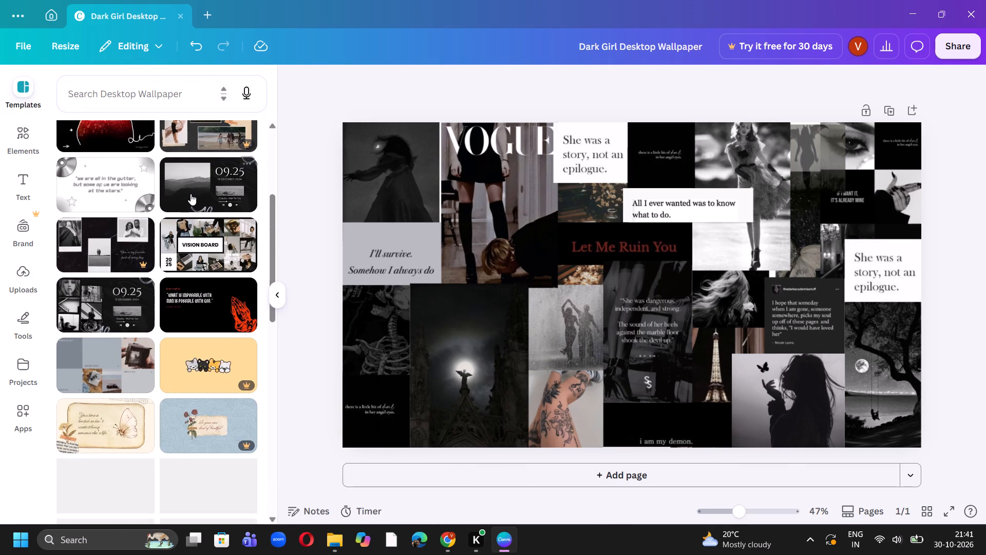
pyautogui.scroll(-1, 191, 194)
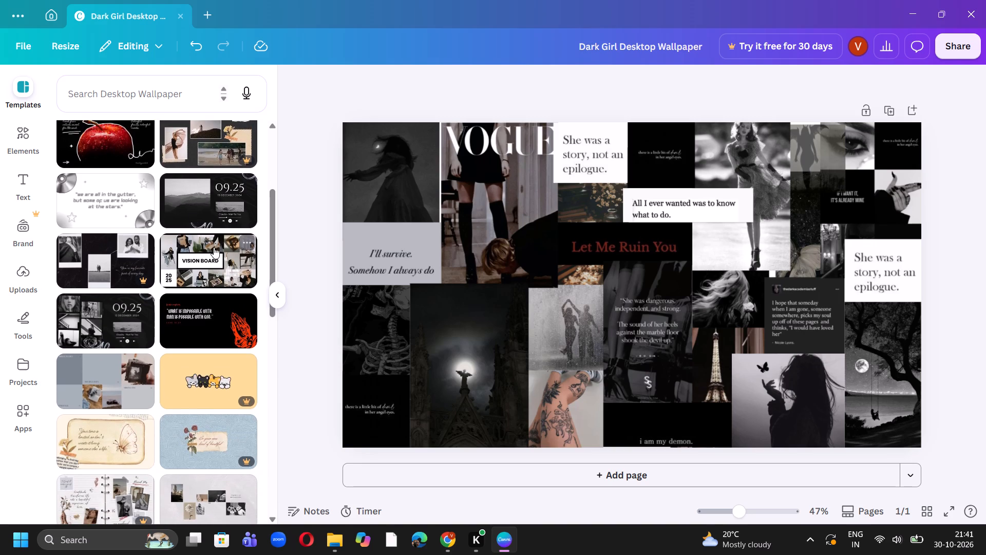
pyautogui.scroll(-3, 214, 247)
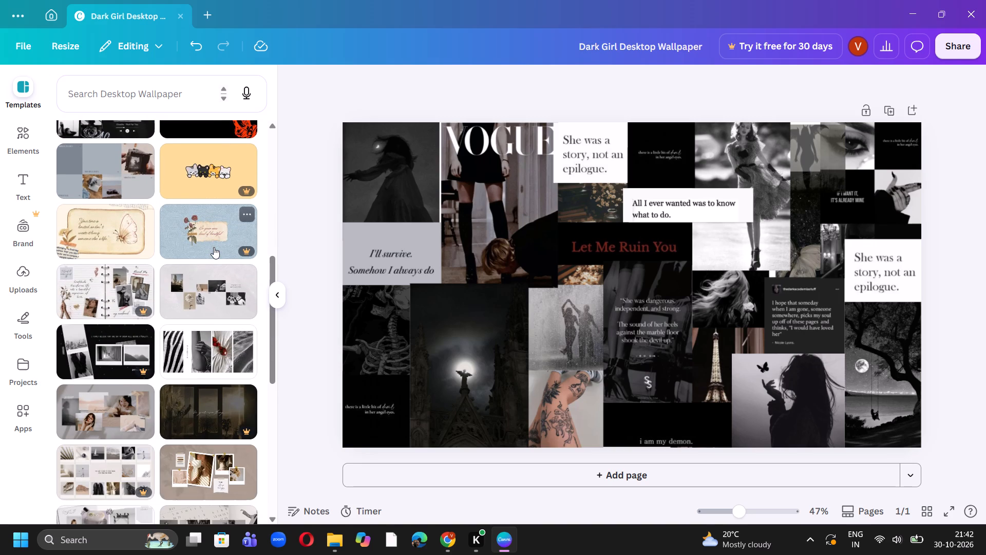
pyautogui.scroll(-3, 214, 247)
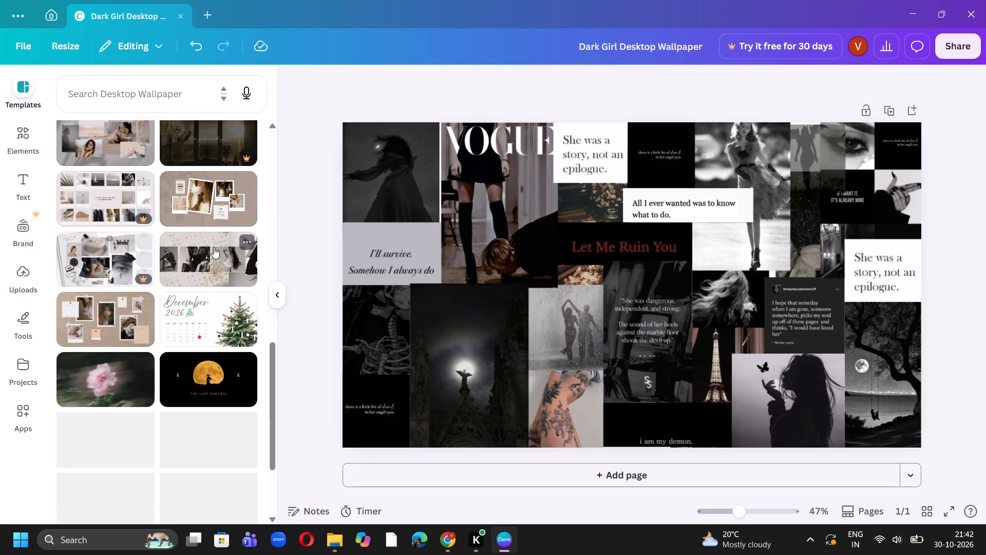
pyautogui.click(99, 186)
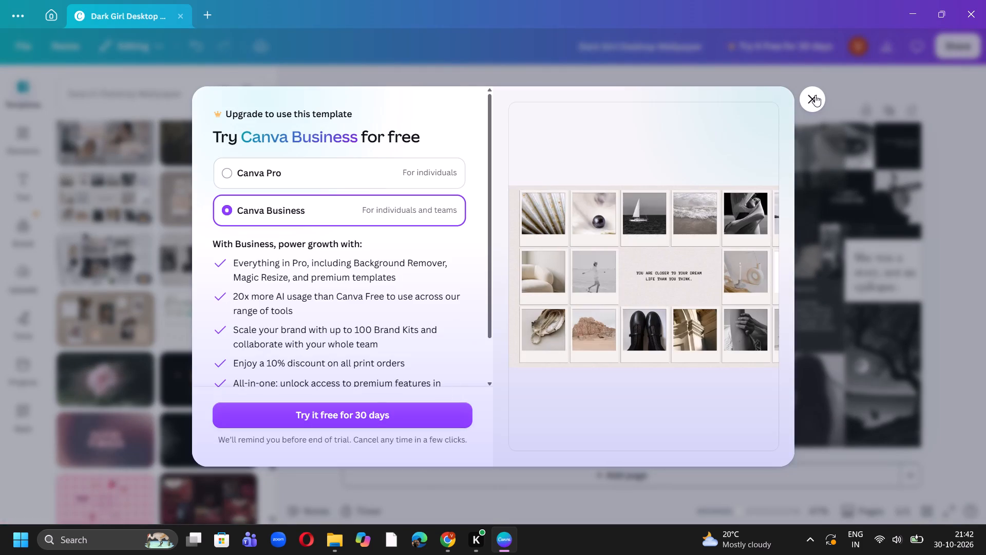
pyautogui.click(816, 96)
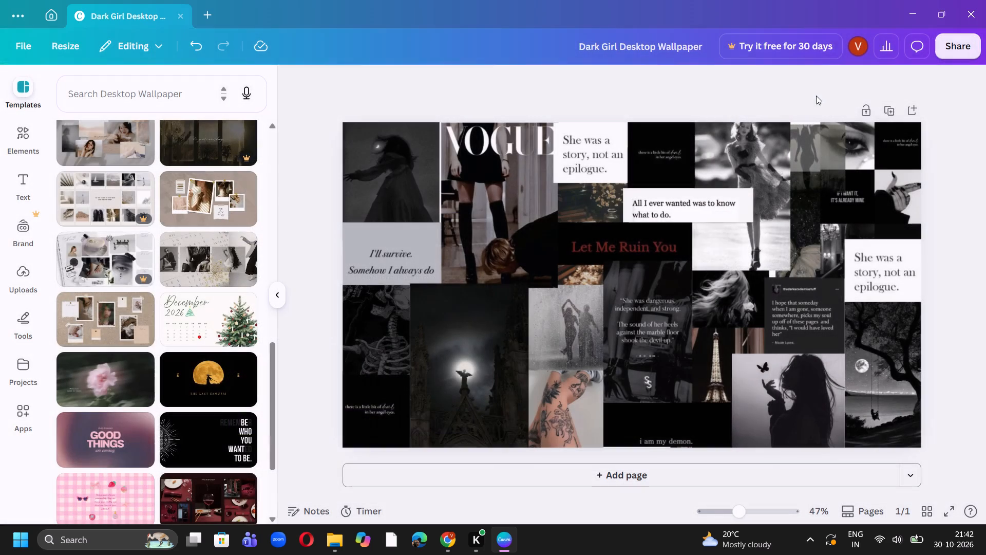
# Replace the page with the dark red MOODBOARD template of wine and dining photos.
pyautogui.scroll(-4, 141, 339)
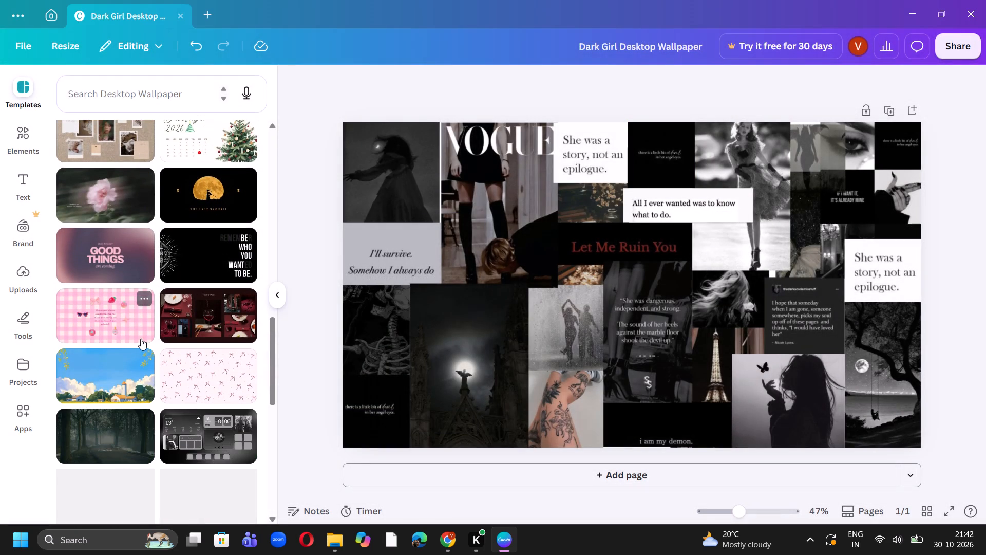
pyautogui.scroll(-1, 141, 339)
pyautogui.click(209, 303)
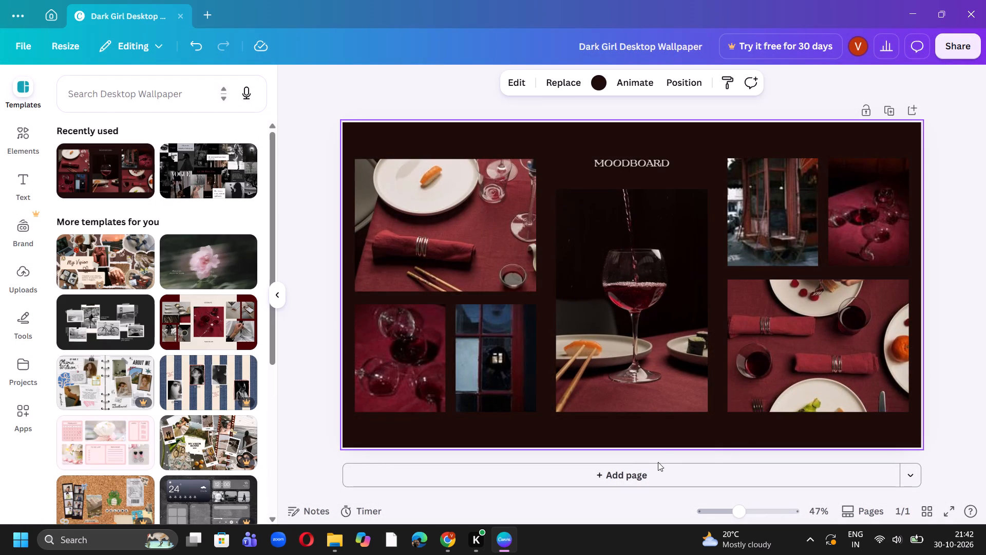
# Move the large plate-and-napkin photo from the page's upper left to the right side, behind the photos there.
pyautogui.moveTo(502, 242); pyautogui.dragTo(825, 377)
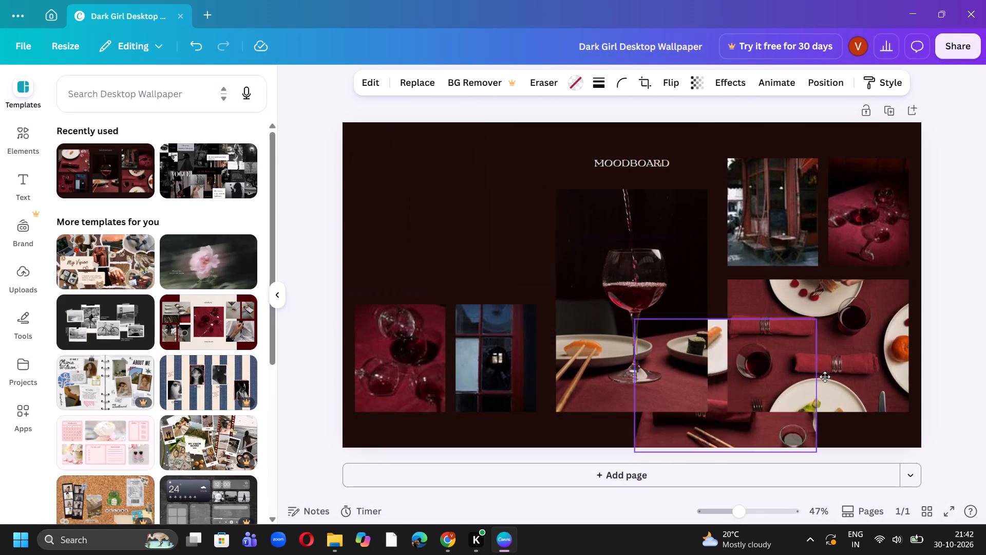
pyautogui.moveTo(825, 377); pyautogui.dragTo(887, 300)
# Shift the tall wine-pouring photo slightly right and down beneath the MOODBOARD title.
pyautogui.moveTo(655, 285); pyautogui.dragTo(551, 261)
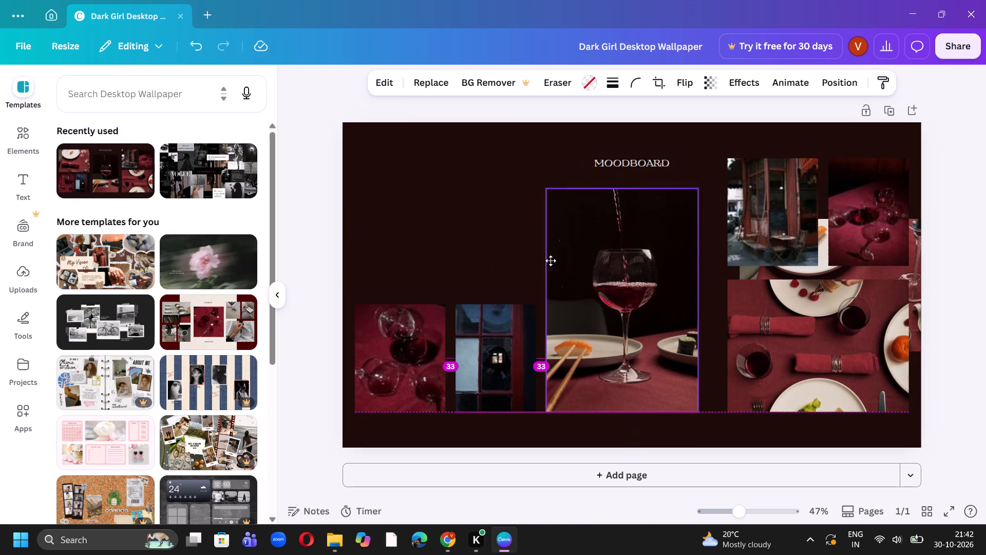
pyautogui.moveTo(551, 261); pyautogui.dragTo(659, 276)
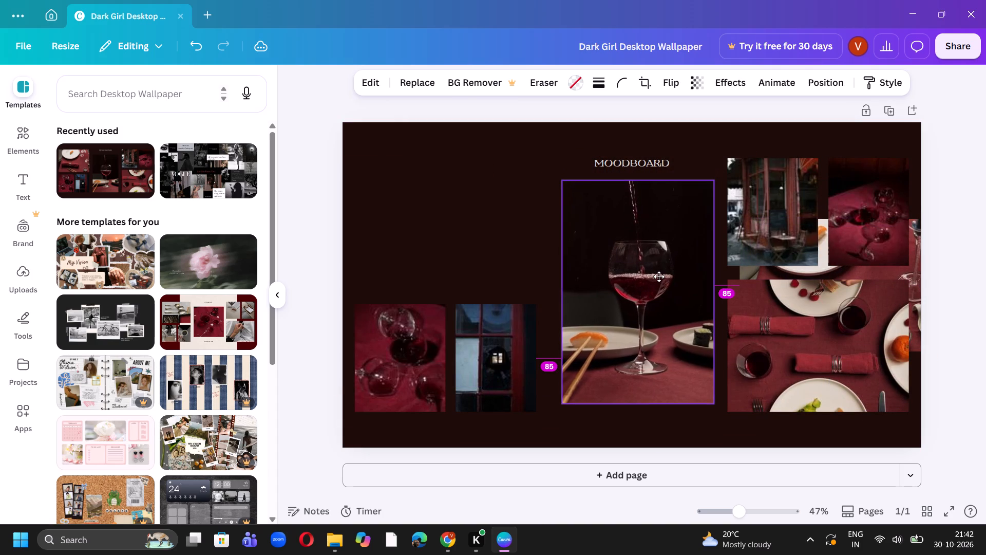
pyautogui.moveTo(659, 276); pyautogui.dragTo(662, 288)
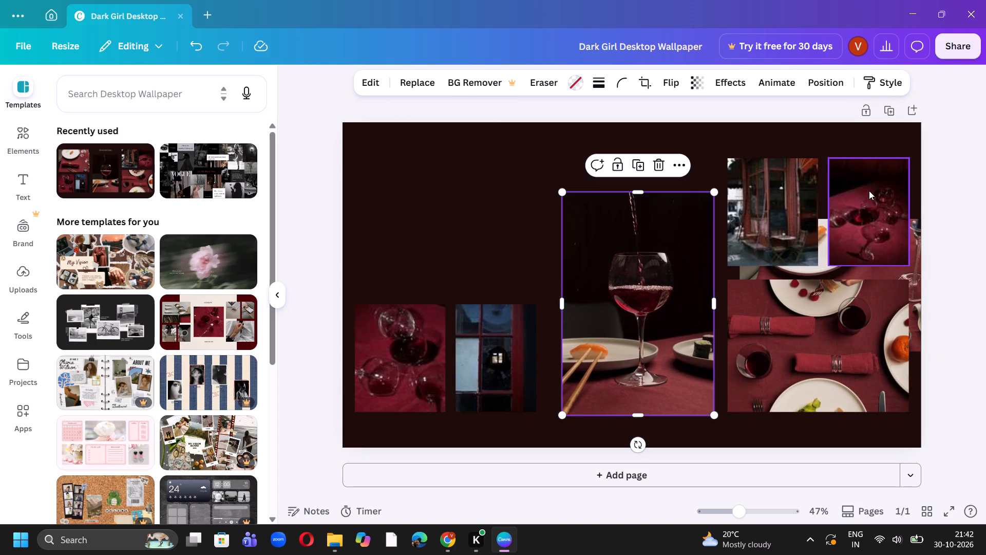
# Move the scattered wine glasses photo and the café front photo from the upper right side by side into the empty upper-left area.
pyautogui.moveTo(863, 198); pyautogui.dragTo(504, 209)
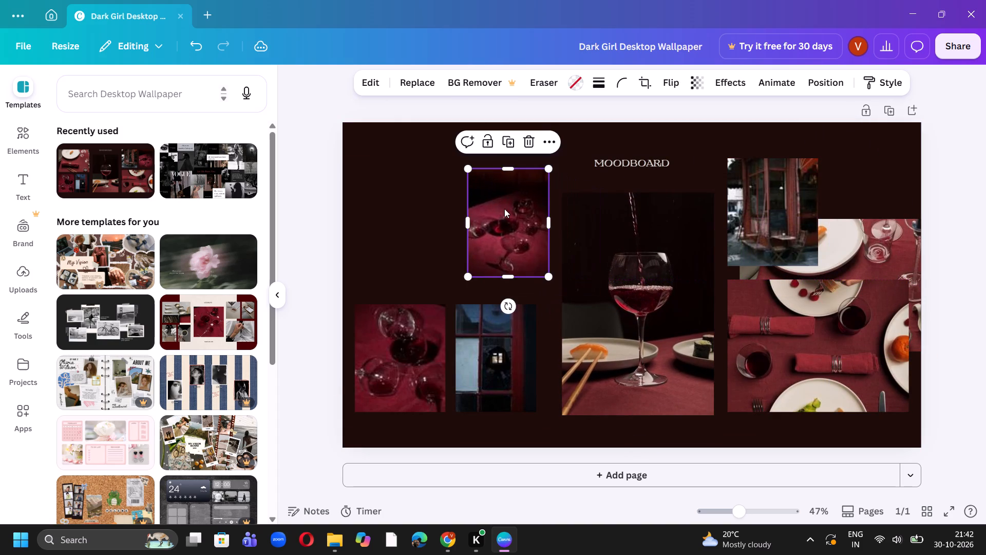
pyautogui.moveTo(819, 216); pyautogui.dragTo(775, 224)
pyautogui.moveTo(775, 224); pyautogui.dragTo(579, 237)
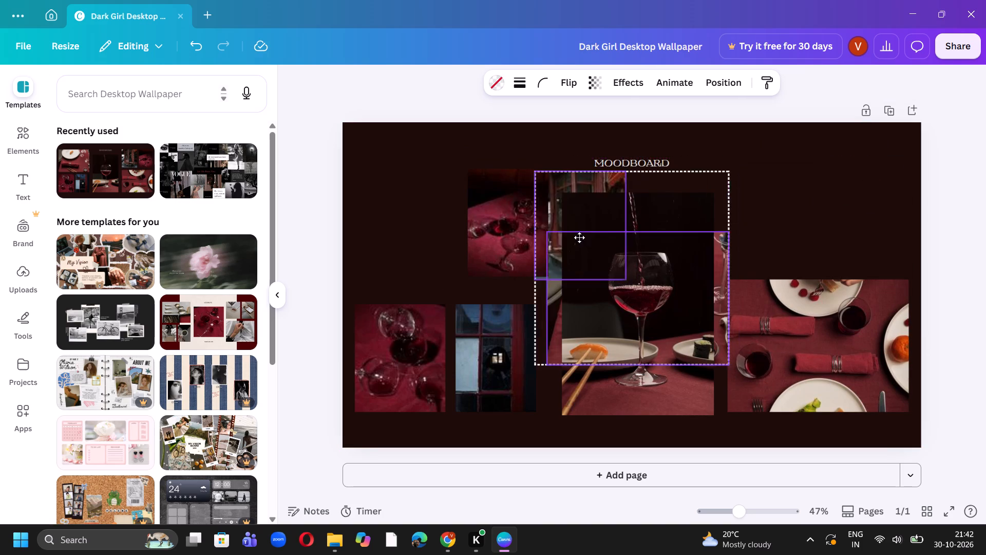
pyautogui.moveTo(579, 237); pyautogui.dragTo(763, 226)
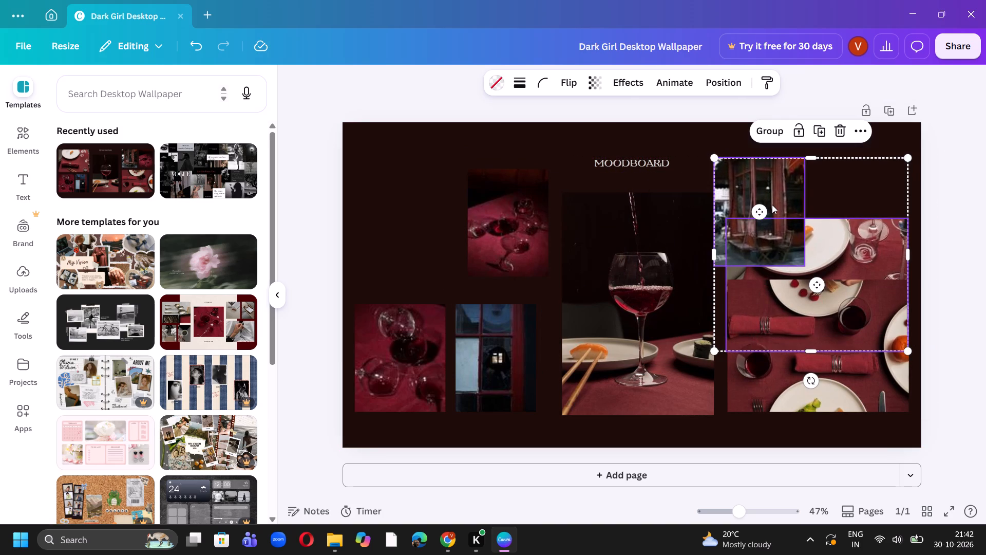
pyautogui.click(772, 205)
pyautogui.click(930, 192)
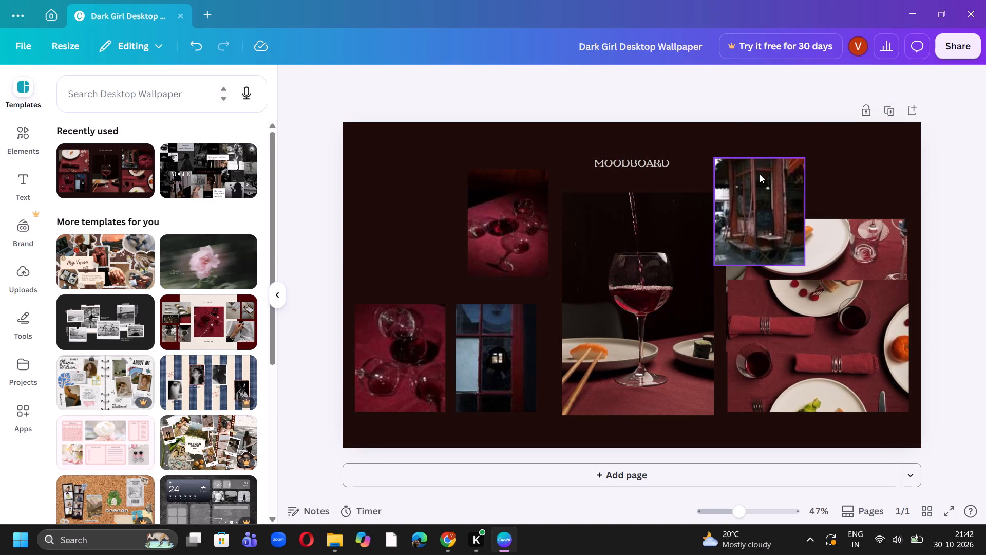
pyautogui.moveTo(760, 174); pyautogui.dragTo(411, 188)
# Stack the two table-setting photos in the right column, with the single-napkin photo above and the two-napkin photo below, aligned.
pyautogui.moveTo(841, 320); pyautogui.dragTo(951, 103)
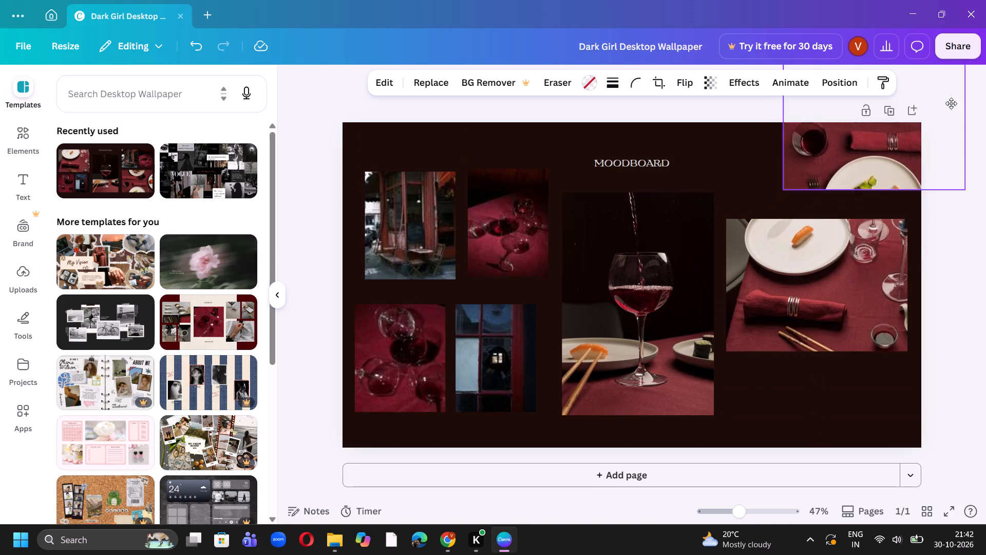
pyautogui.moveTo(951, 103); pyautogui.dragTo(846, 407)
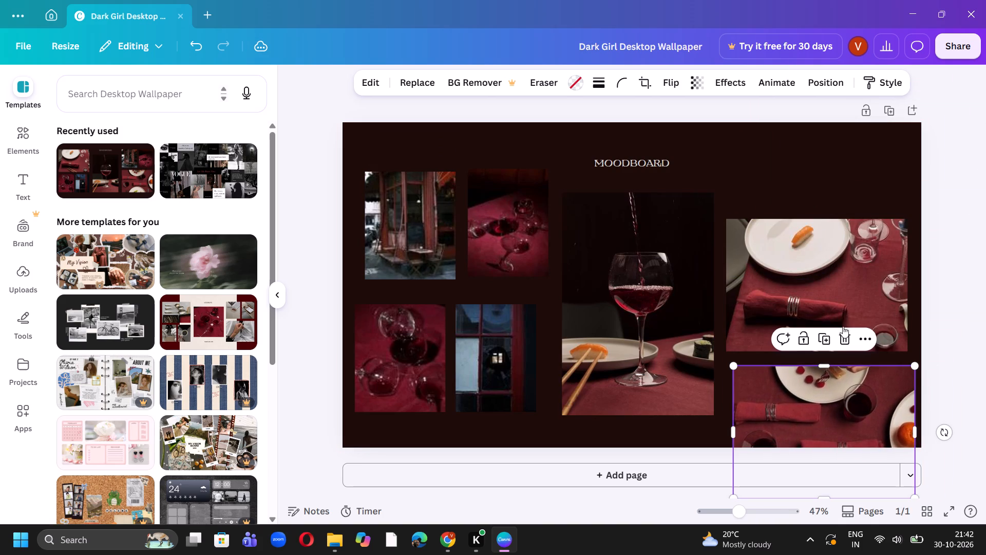
pyautogui.moveTo(839, 302); pyautogui.dragTo(837, 232)
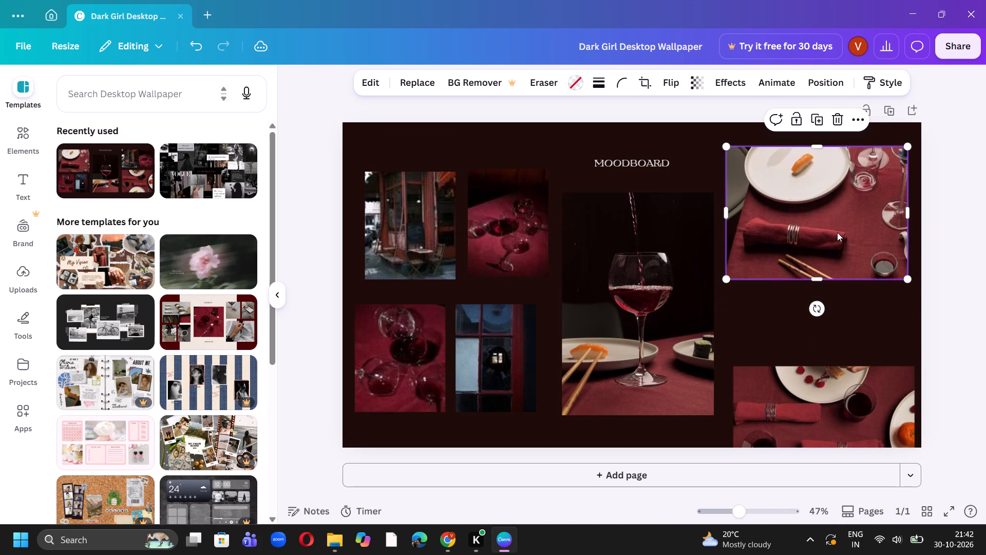
pyautogui.moveTo(801, 399); pyautogui.dragTo(794, 329)
pyautogui.click(642, 295)
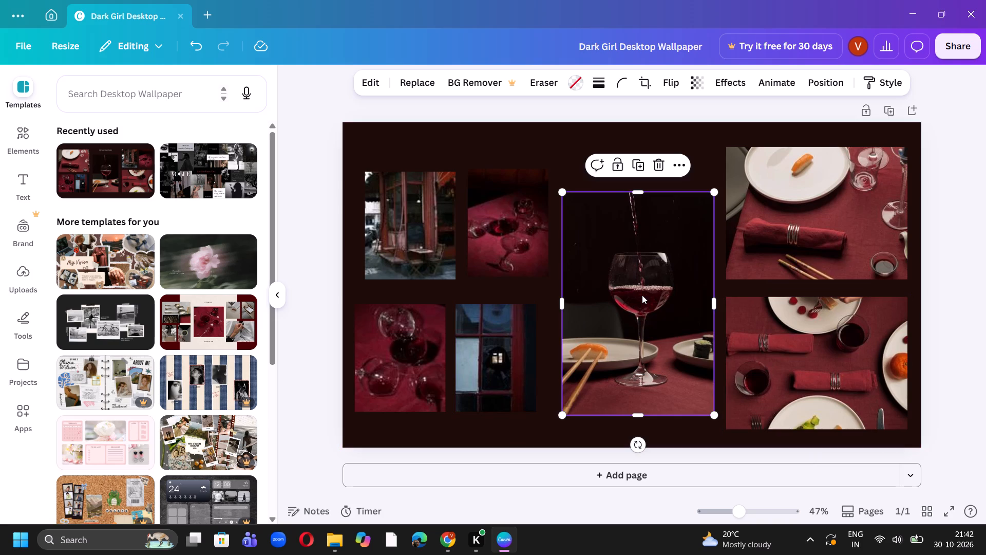
pyautogui.click(980, 202)
# Add a solid border with stroke weight 4 to the upper table-setting photo in the right column.
pyautogui.click(760, 178)
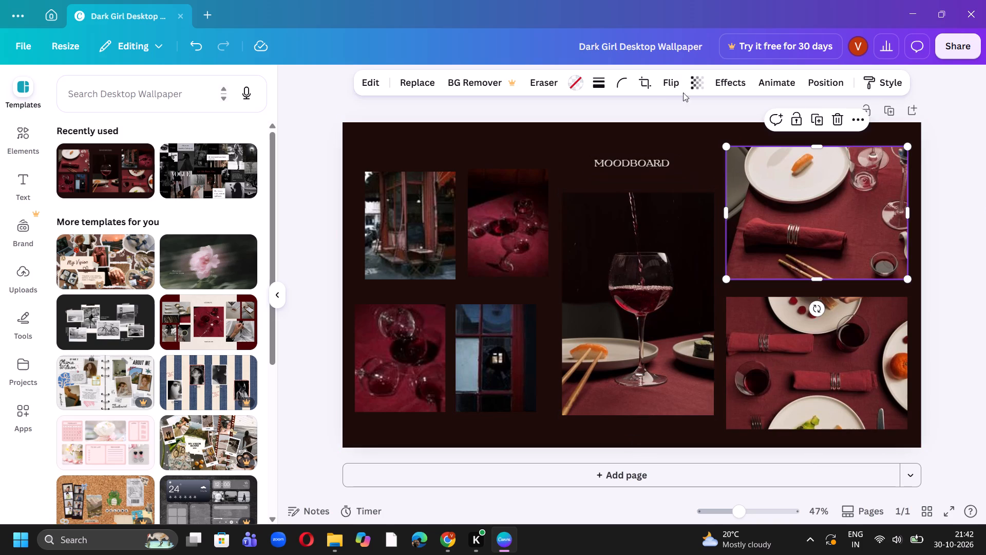
pyautogui.click(587, 90)
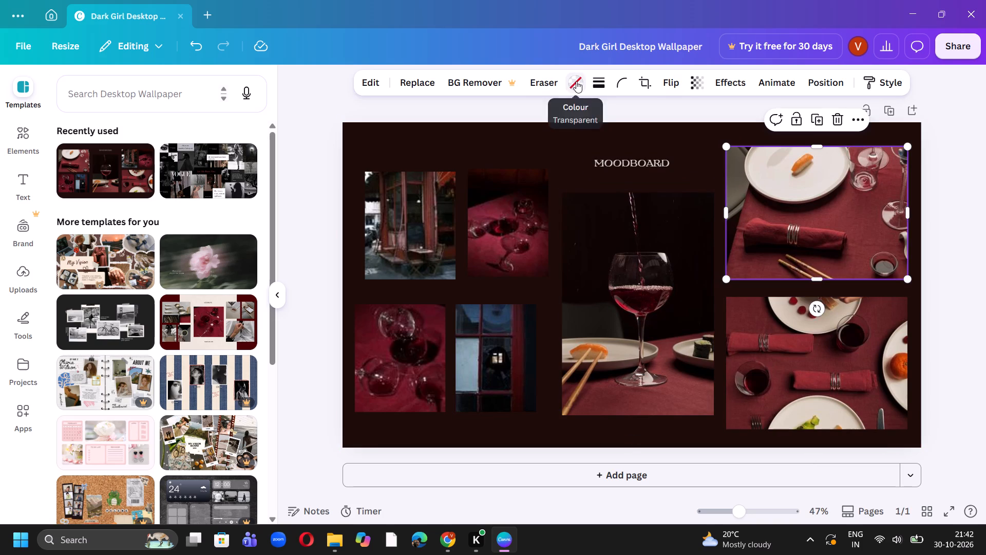
pyautogui.click(576, 81)
pyautogui.click(595, 84)
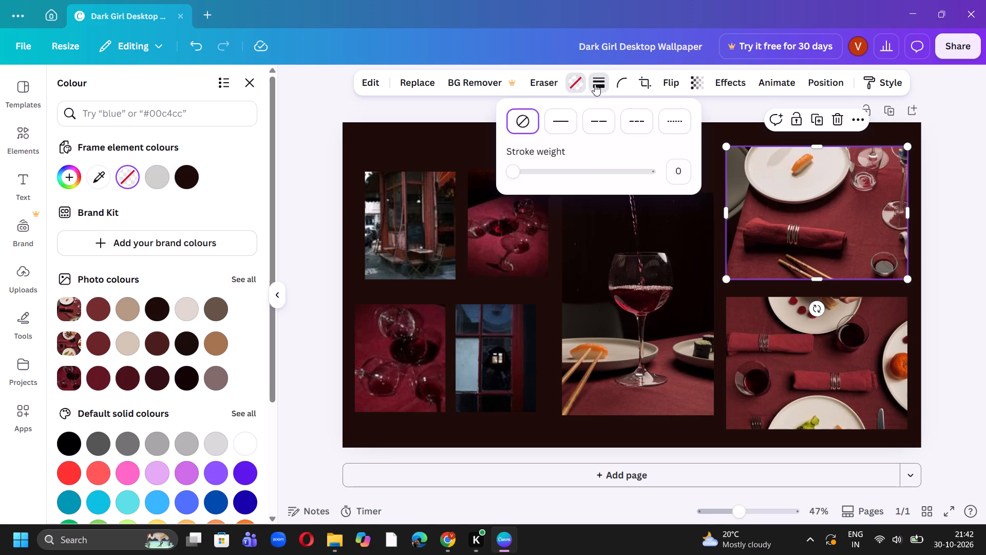
pyautogui.click(559, 125)
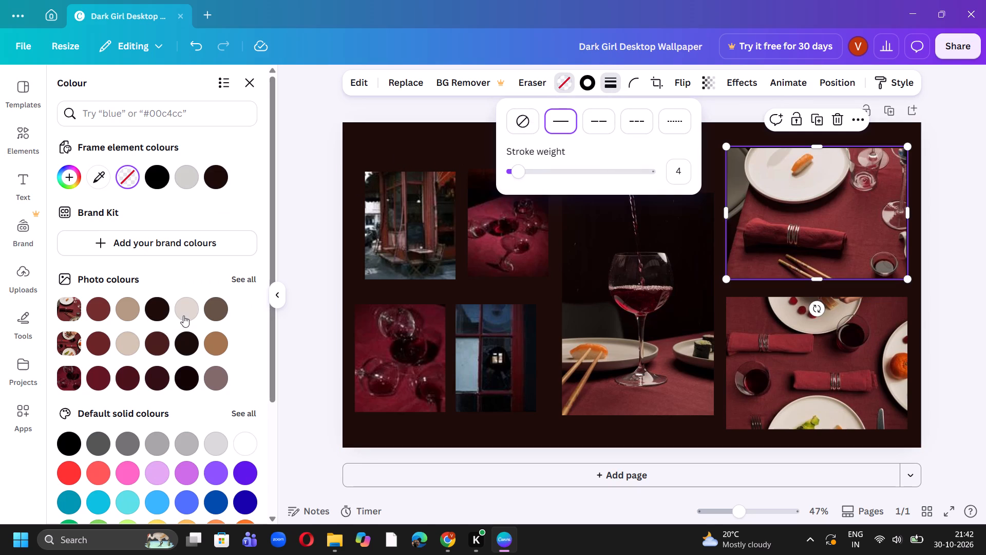
# Try a pale pink fill on the upper-right table-setting photo's frame, and settle on the dark brown of the page background.
pyautogui.click(203, 304)
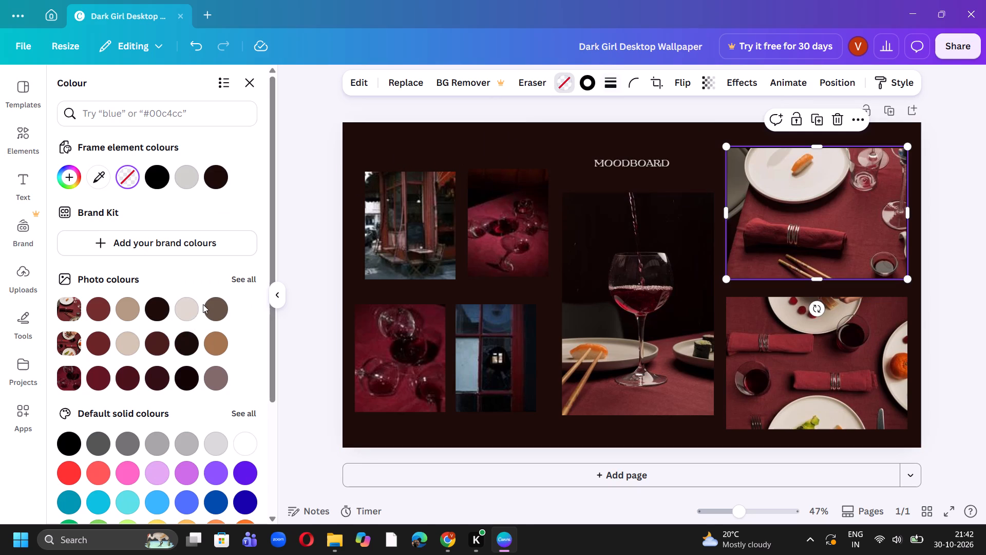
pyautogui.click(191, 304)
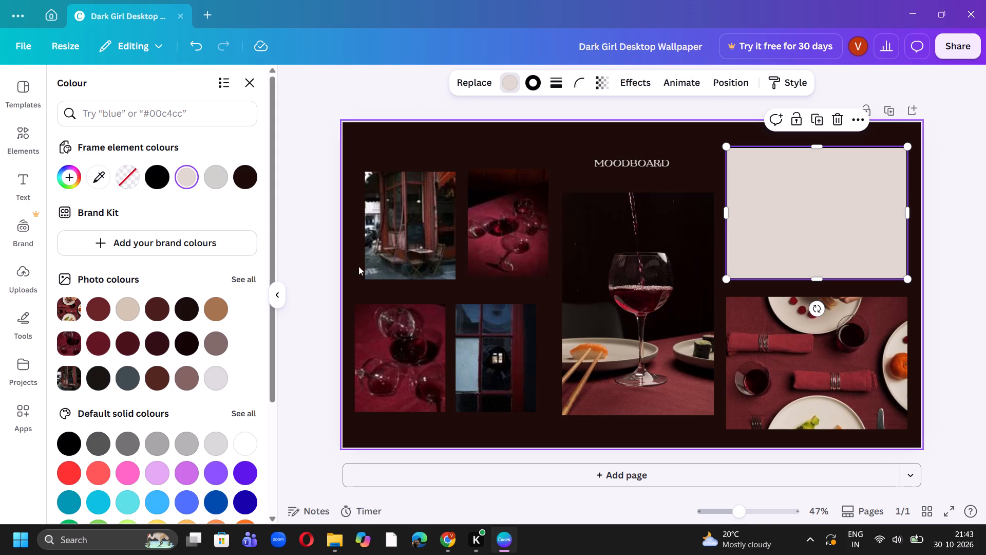
pyautogui.click(237, 176)
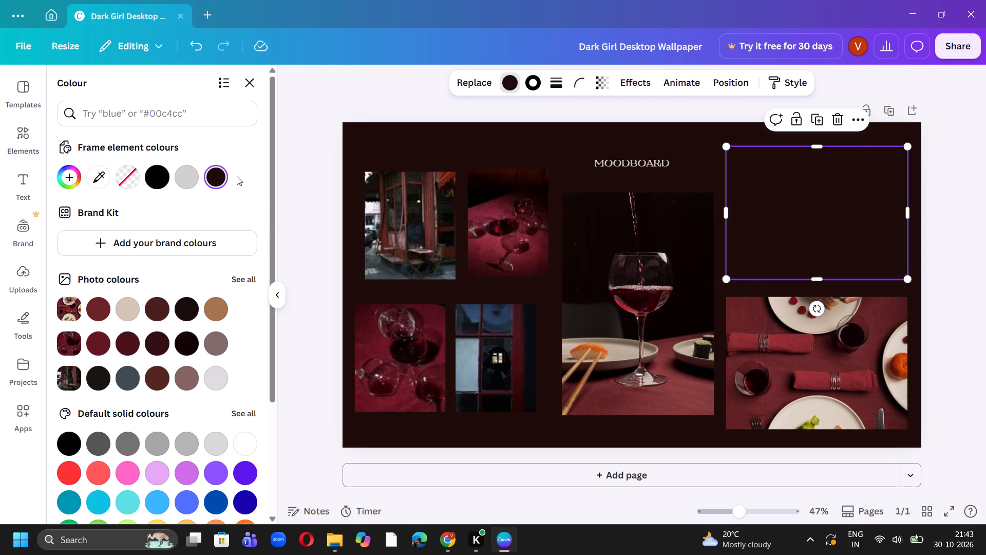
# Undo the fill colour changes on the upper table-setting photo's frame in the right column.
pyautogui.click(486, 82)
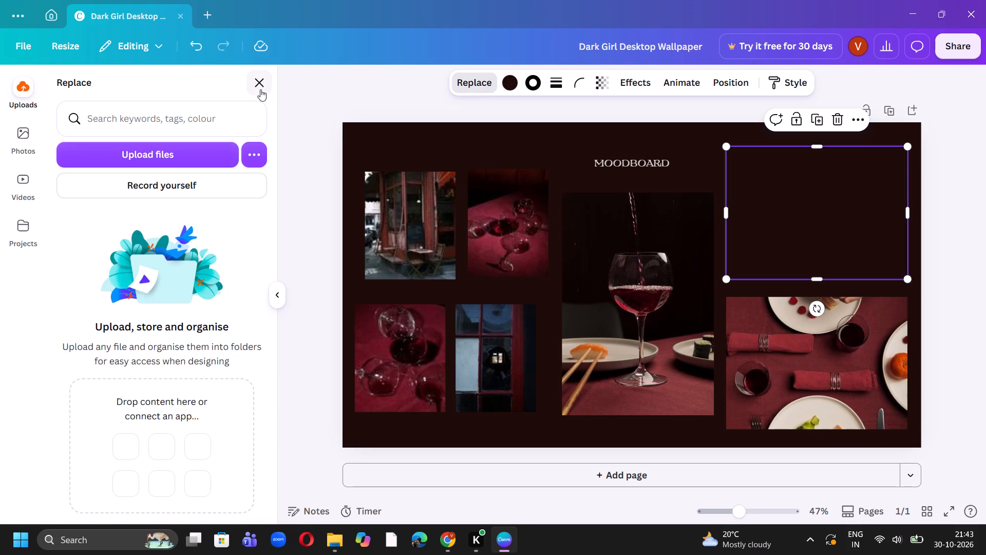
pyautogui.click(191, 50)
pyautogui.click(191, 50)
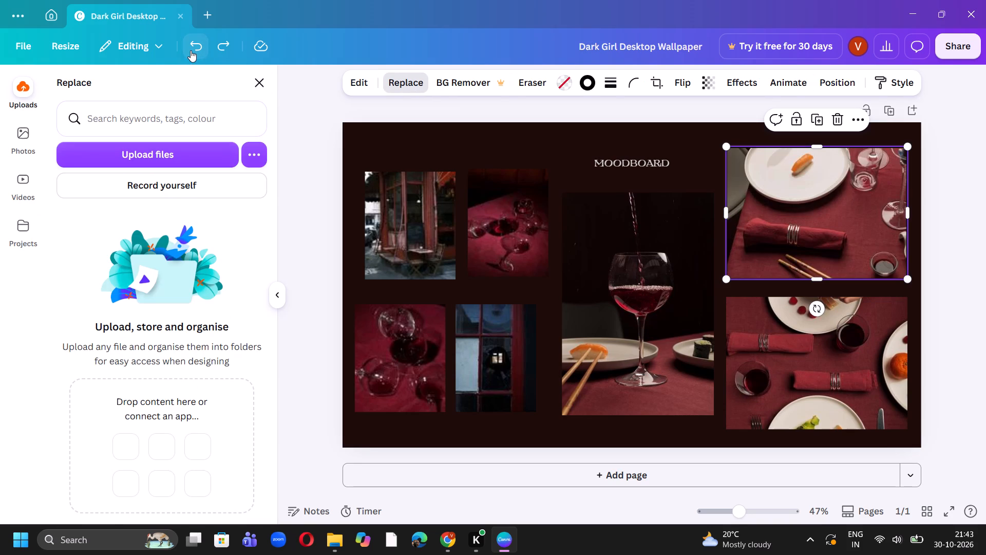
pyautogui.click(330, 199)
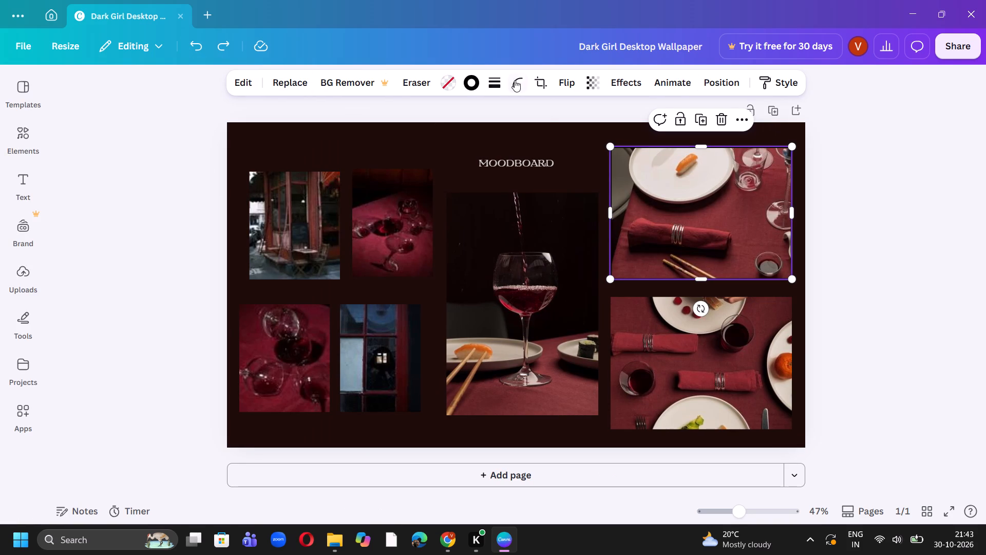
# Set corner rounding to 100 on both table-setting photos in the right column and on the large central wine glass photo.
pyautogui.click(515, 80)
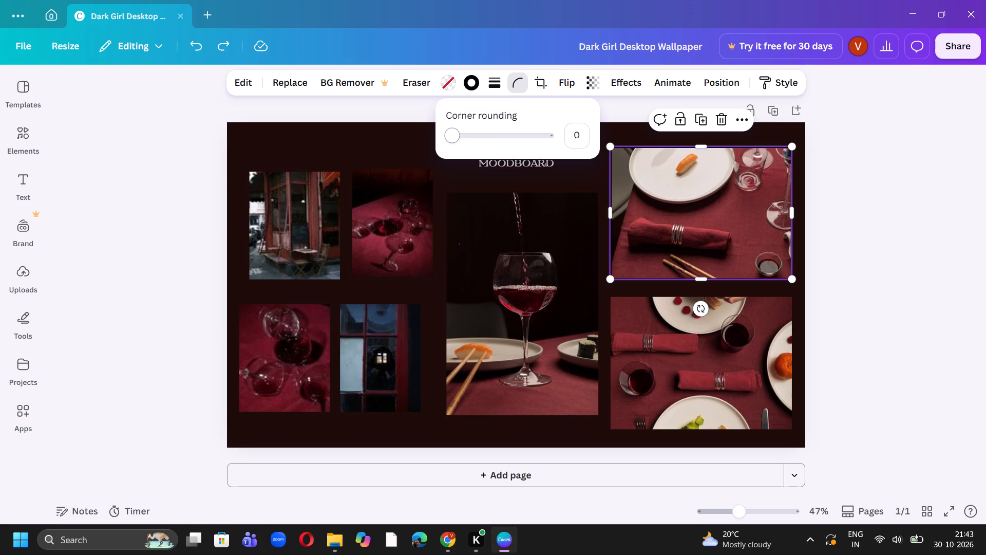
pyautogui.moveTo(455, 141); pyautogui.dragTo(551, 150)
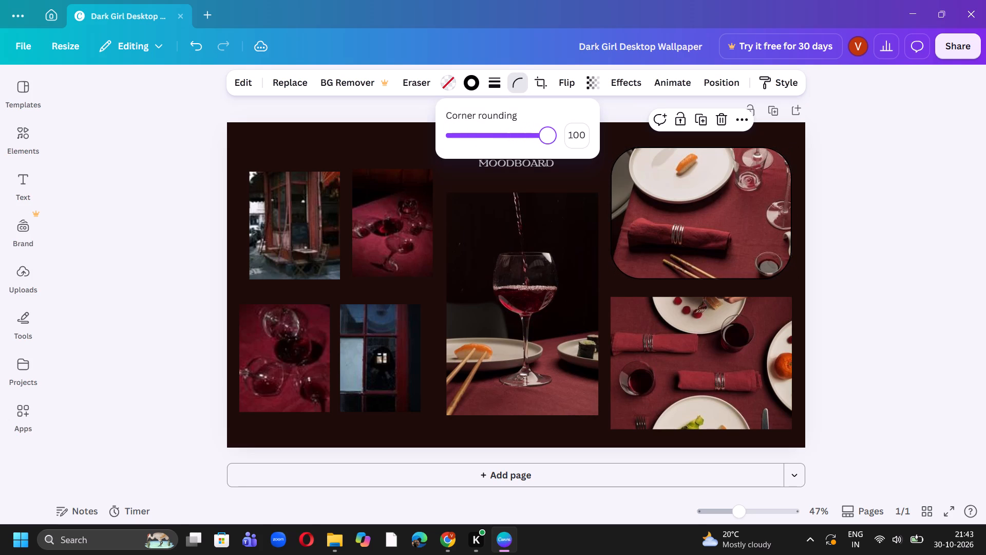
pyautogui.moveTo(551, 150); pyautogui.dragTo(572, 149)
pyautogui.click(634, 332)
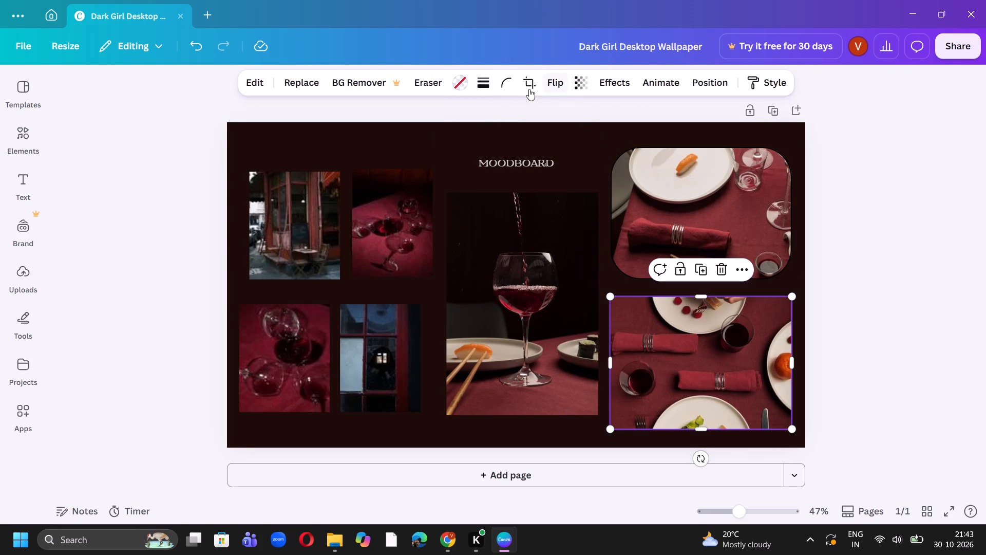
pyautogui.click(503, 78)
pyautogui.moveTo(446, 134); pyautogui.dragTo(678, 137)
pyautogui.click(527, 373)
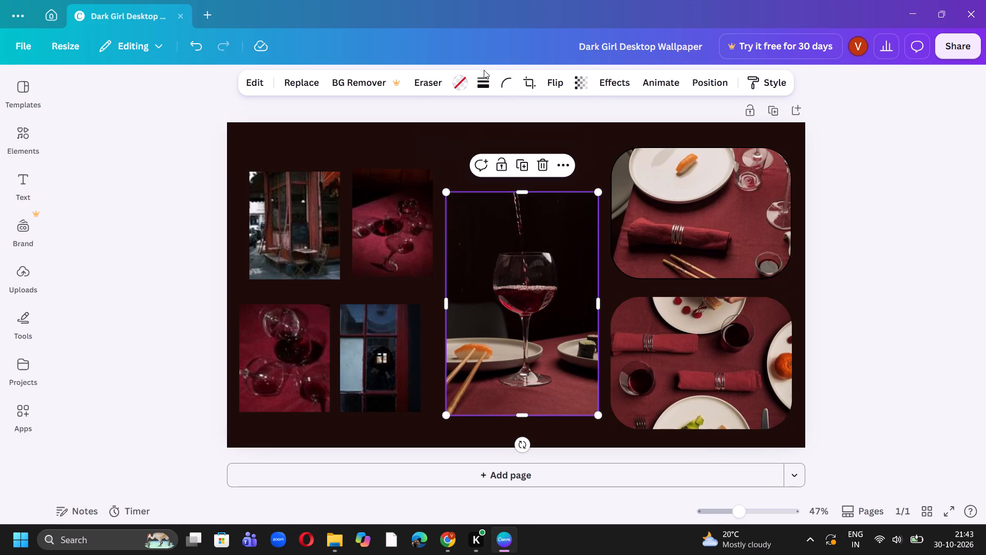
pyautogui.click(511, 82)
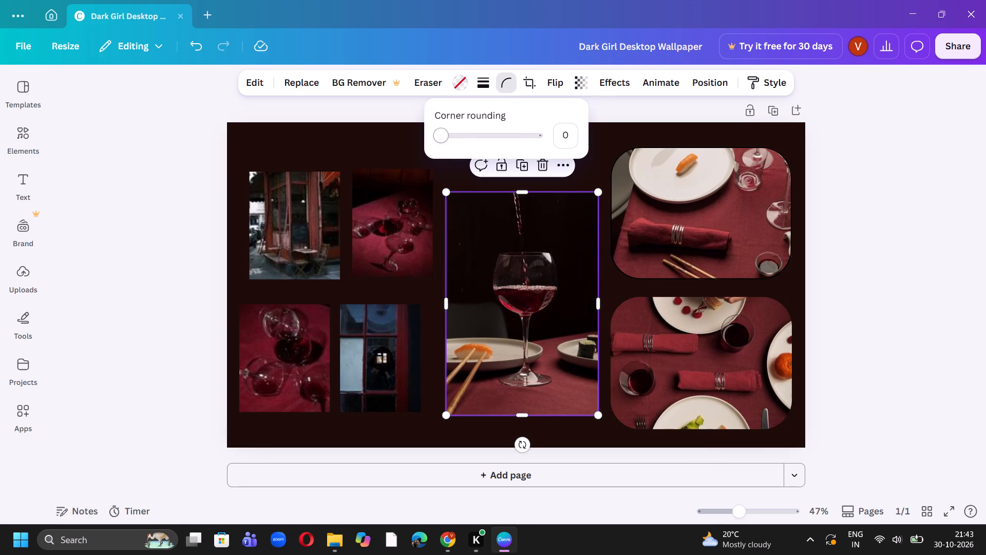
pyautogui.moveTo(440, 136); pyautogui.dragTo(672, 163)
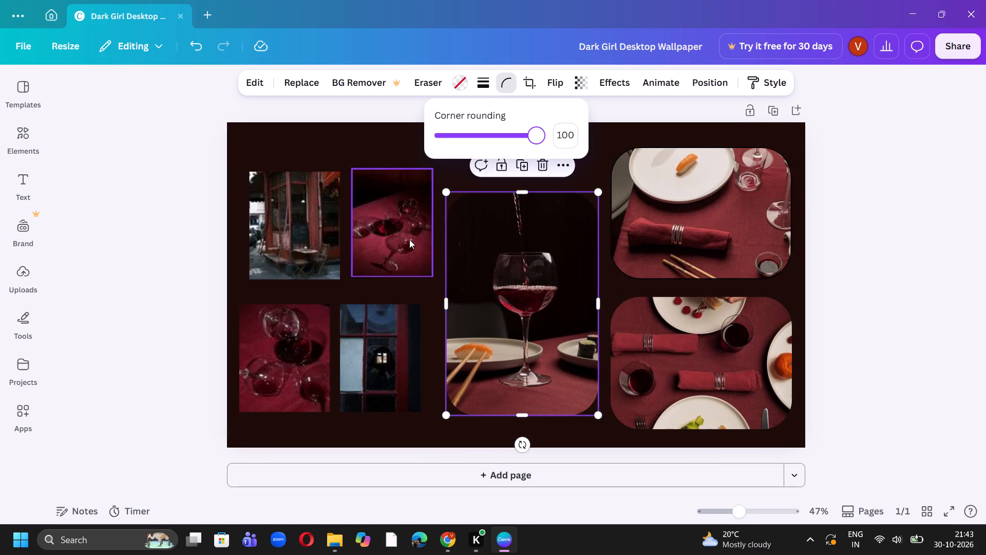
# Set corner rounding to 100 on the four smaller photos: scattered wine glasses, dark window, lower wine glasses and café front.
pyautogui.click(409, 239)
pyautogui.click(504, 77)
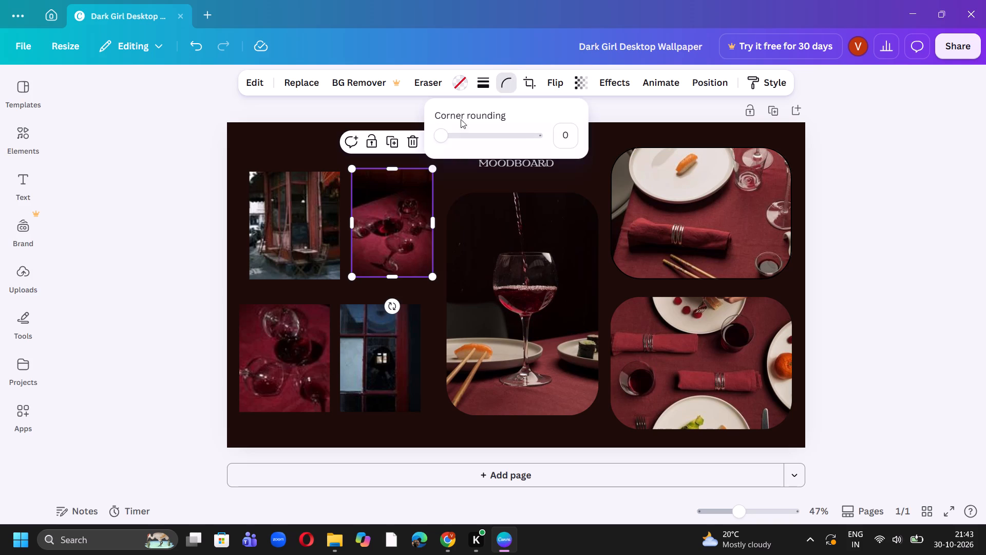
pyautogui.moveTo(443, 139); pyautogui.dragTo(623, 142)
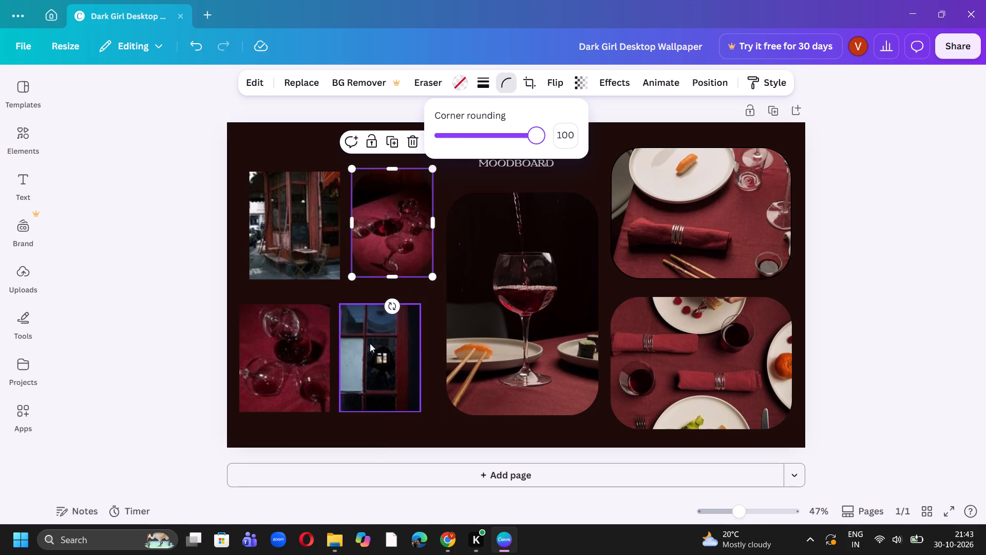
pyautogui.click(370, 343)
pyautogui.click(509, 81)
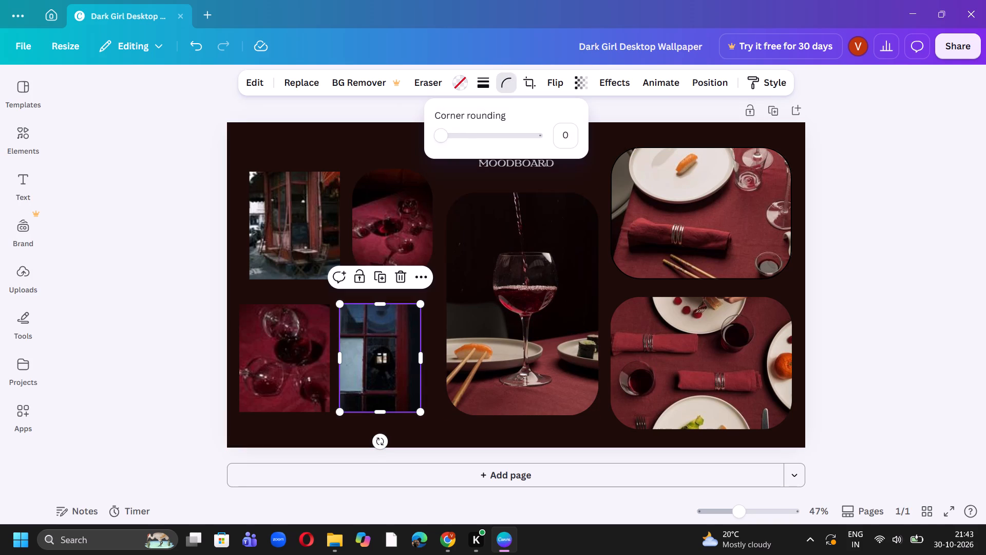
pyautogui.moveTo(444, 140); pyautogui.dragTo(620, 140)
pyautogui.click(296, 340)
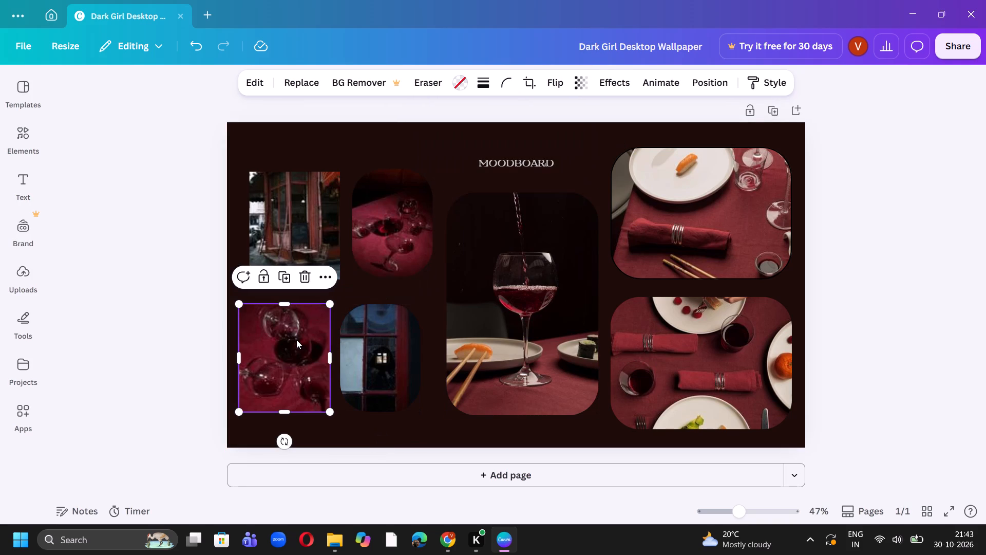
pyautogui.click(501, 79)
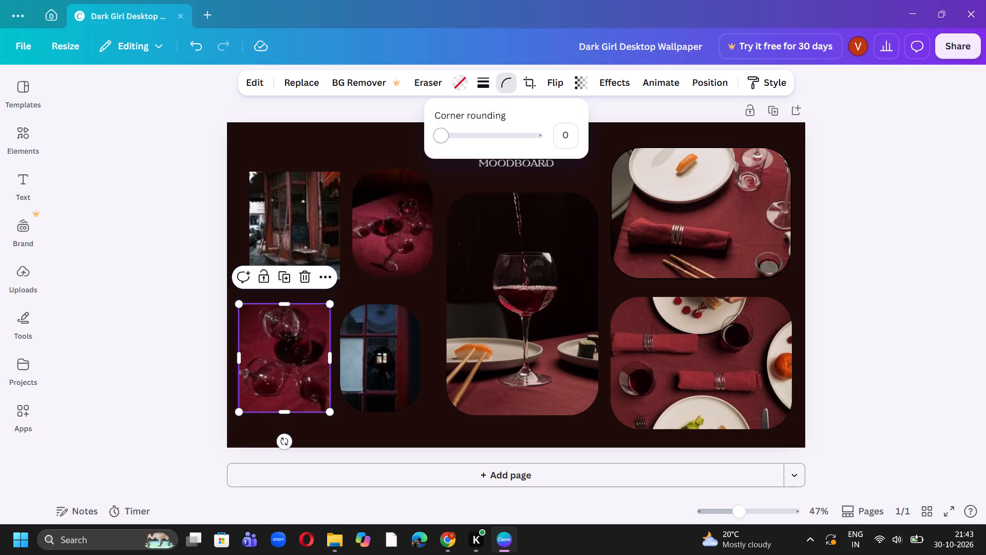
pyautogui.moveTo(444, 137); pyautogui.dragTo(557, 114)
pyautogui.click(282, 232)
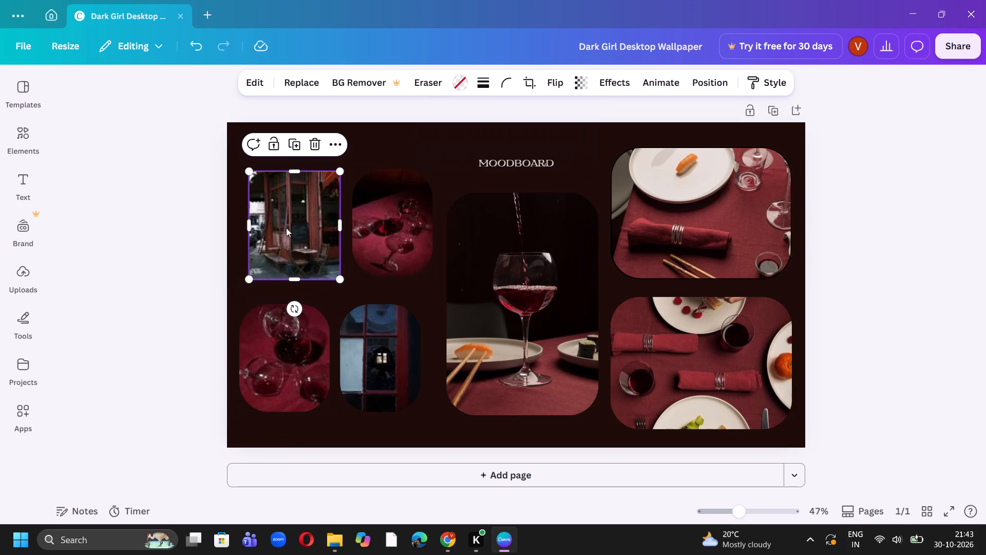
pyautogui.click(505, 77)
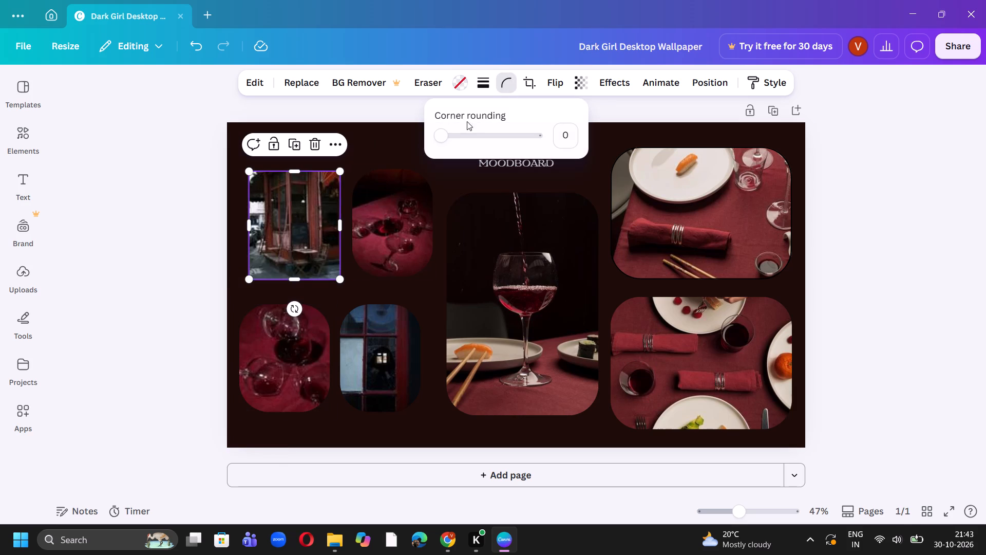
pyautogui.moveTo(447, 131); pyautogui.dragTo(582, 115)
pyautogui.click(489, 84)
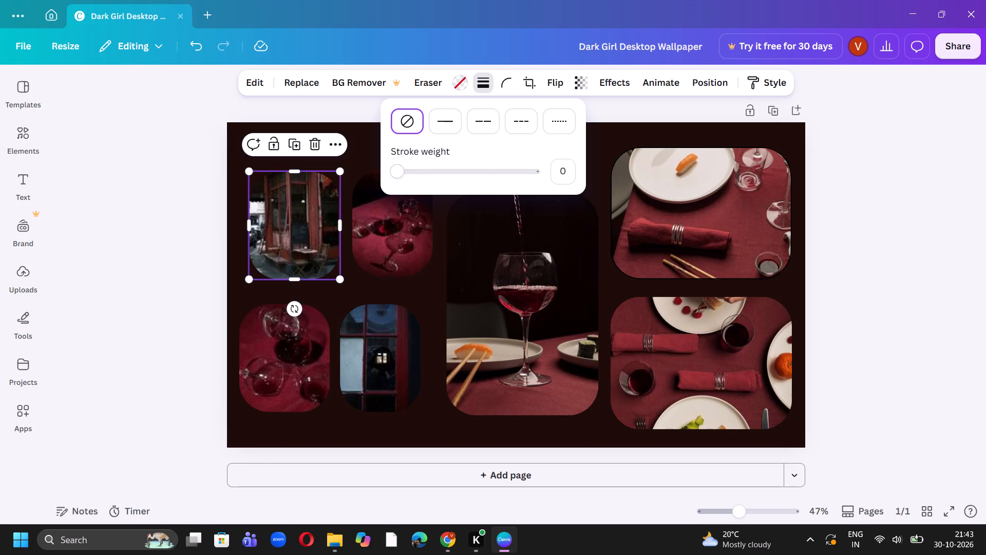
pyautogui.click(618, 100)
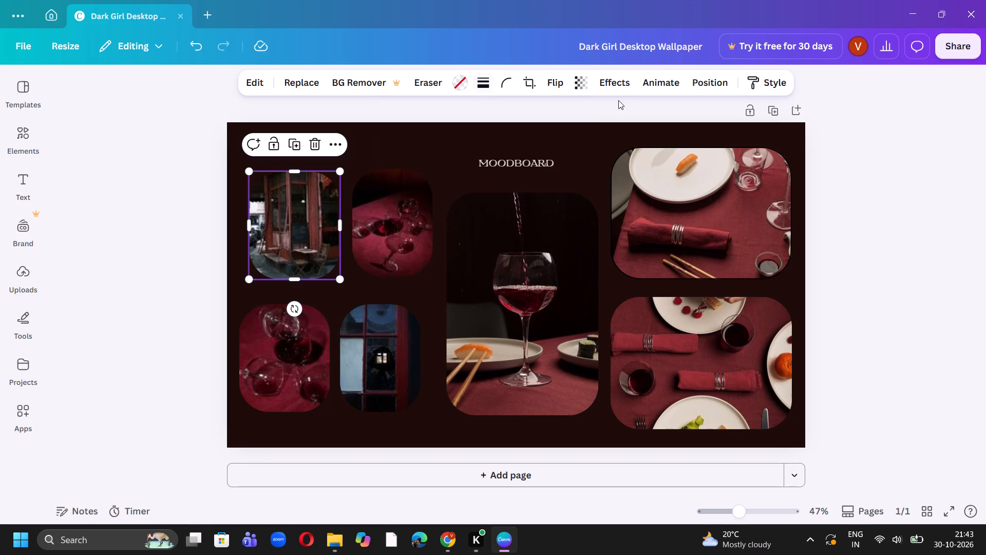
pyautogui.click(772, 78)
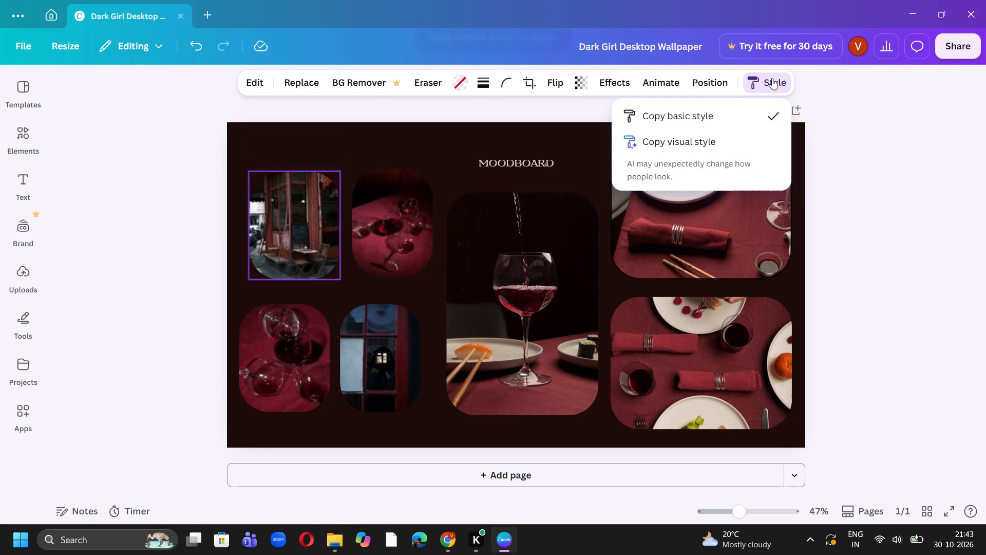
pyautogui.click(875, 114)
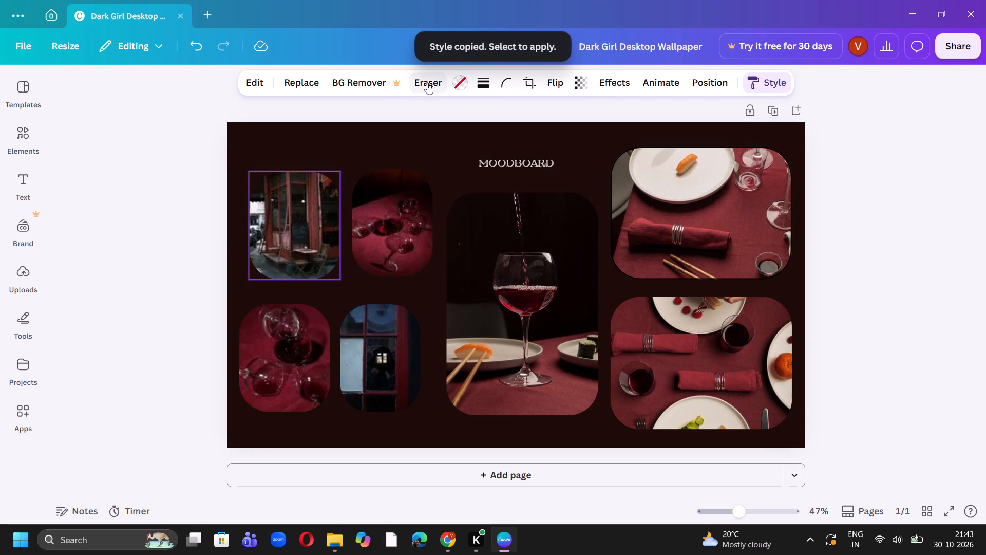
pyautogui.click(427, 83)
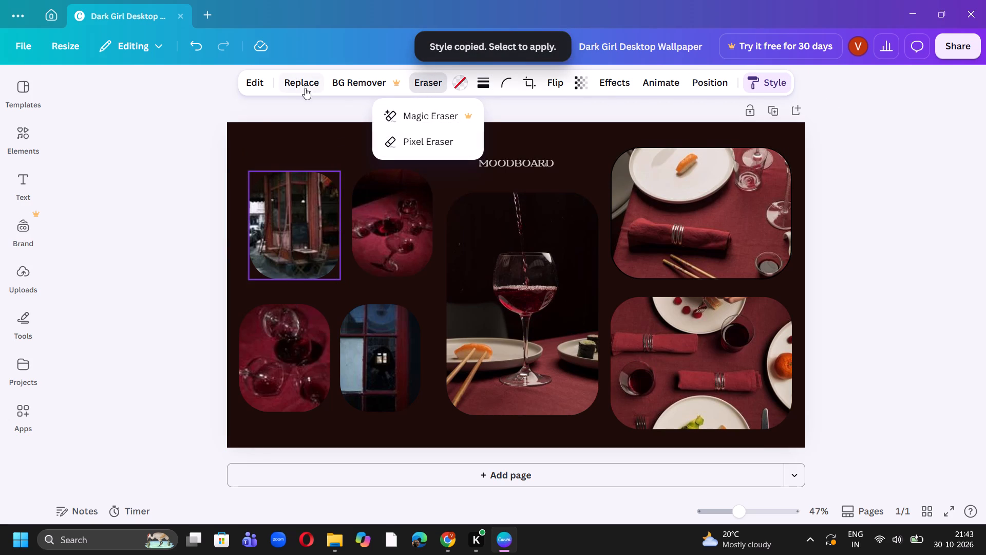
# Generate a 5 second video from the café front photo using Image to Video in Smart mode.
pyautogui.click(266, 82)
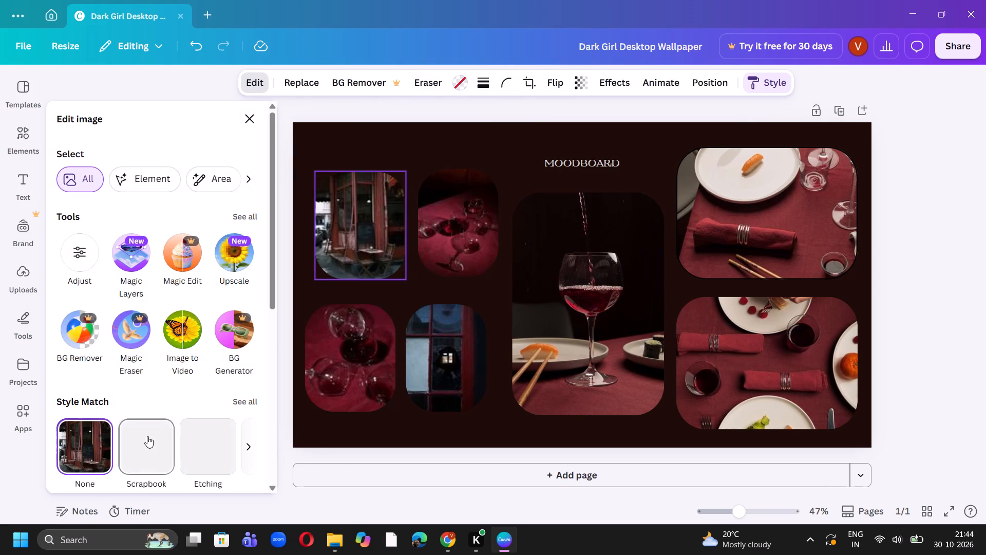
pyautogui.hscroll(-3, 196, 464)
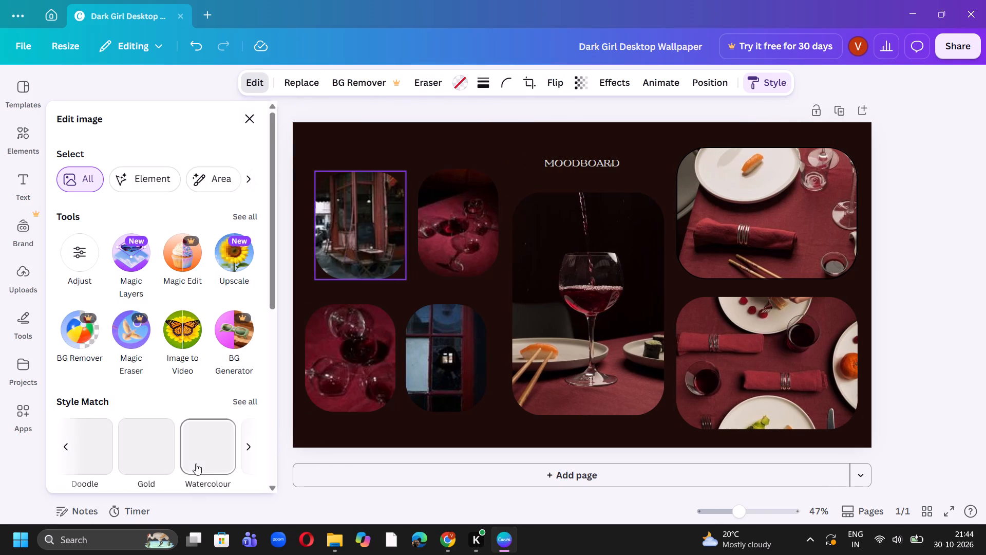
pyautogui.hscroll(3, 196, 464)
pyautogui.click(186, 319)
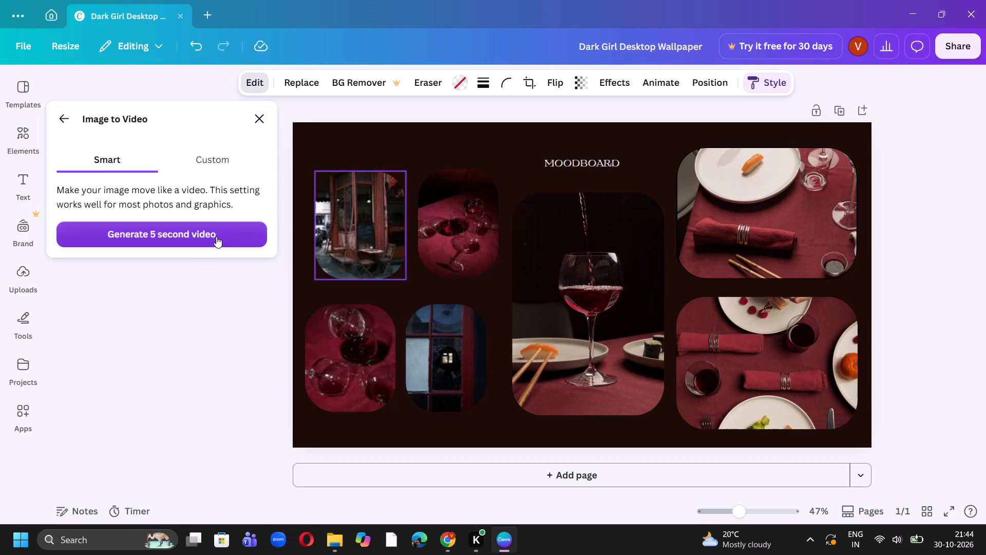
pyautogui.click(217, 236)
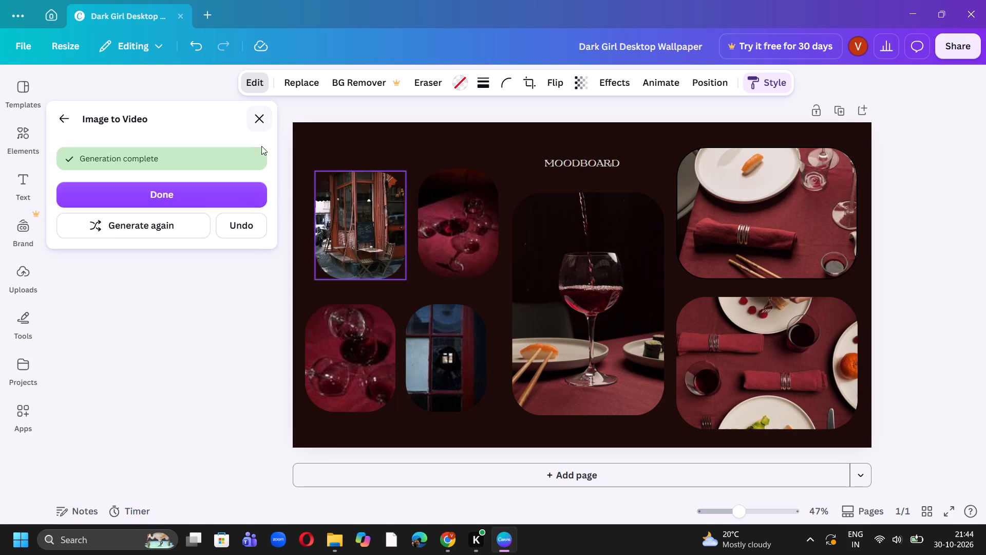
# Generate a 5 second video from the wine glasses photo below the café front, using Smart mode.
pyautogui.click(345, 355)
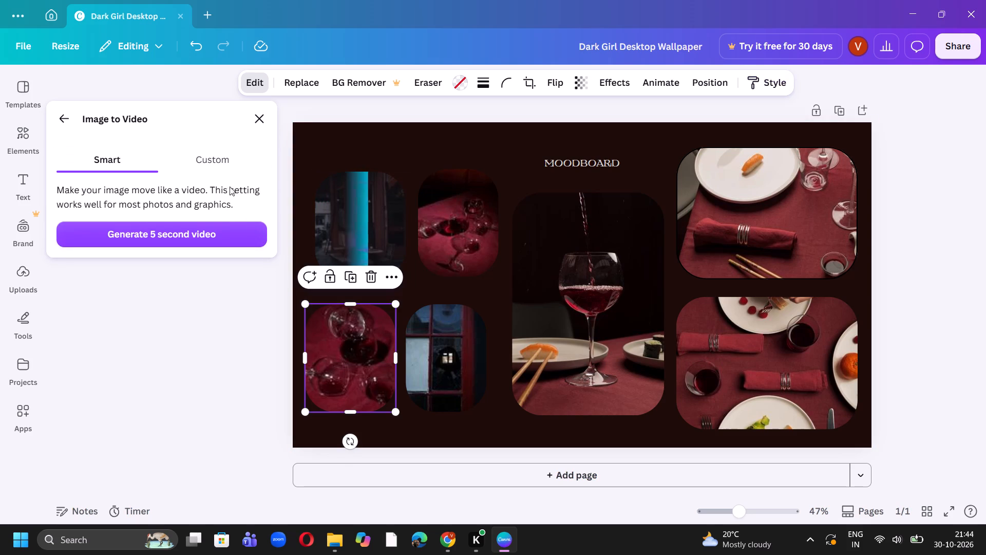
pyautogui.click(222, 228)
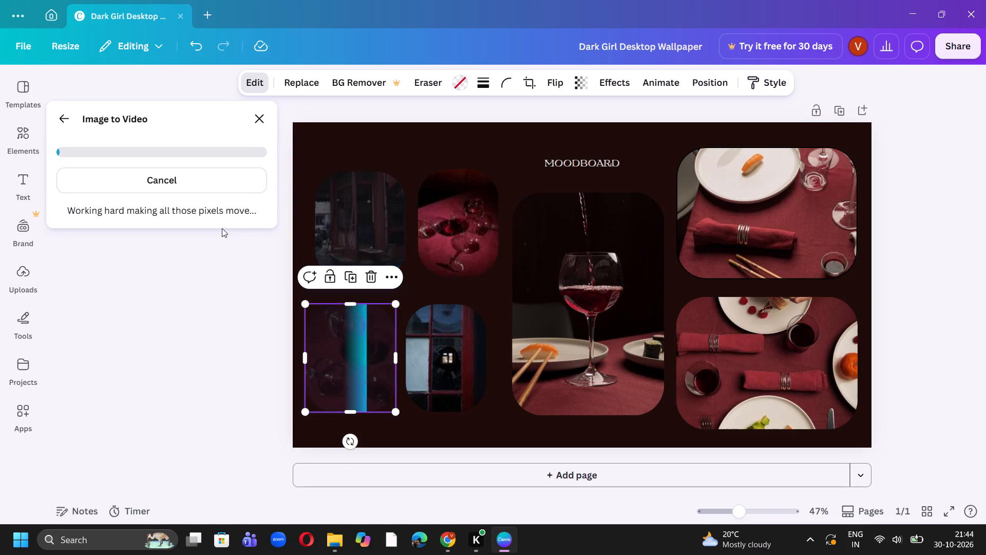
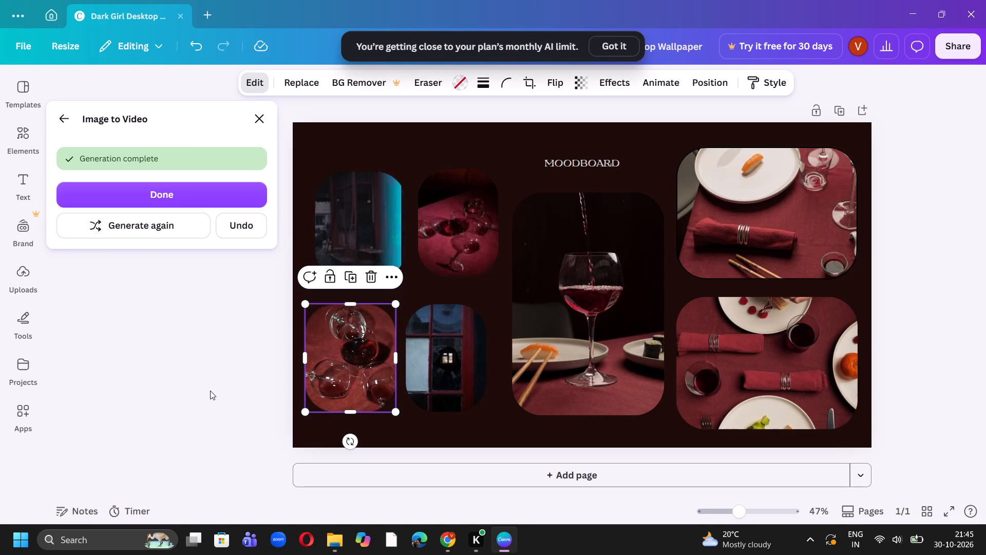
# Play the generated wine glasses video below the café front on the page to check its motion.
pyautogui.click(210, 391)
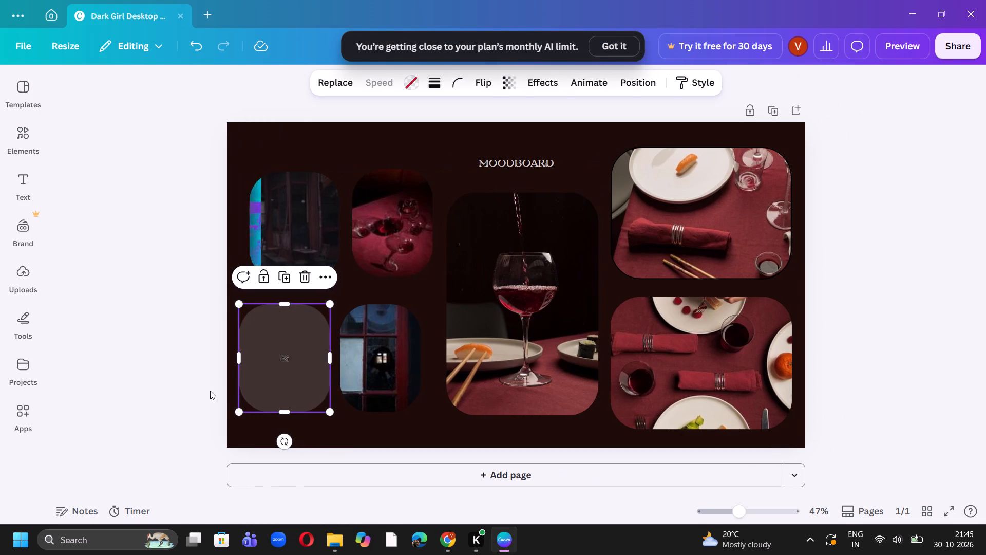
pyautogui.click(867, 321)
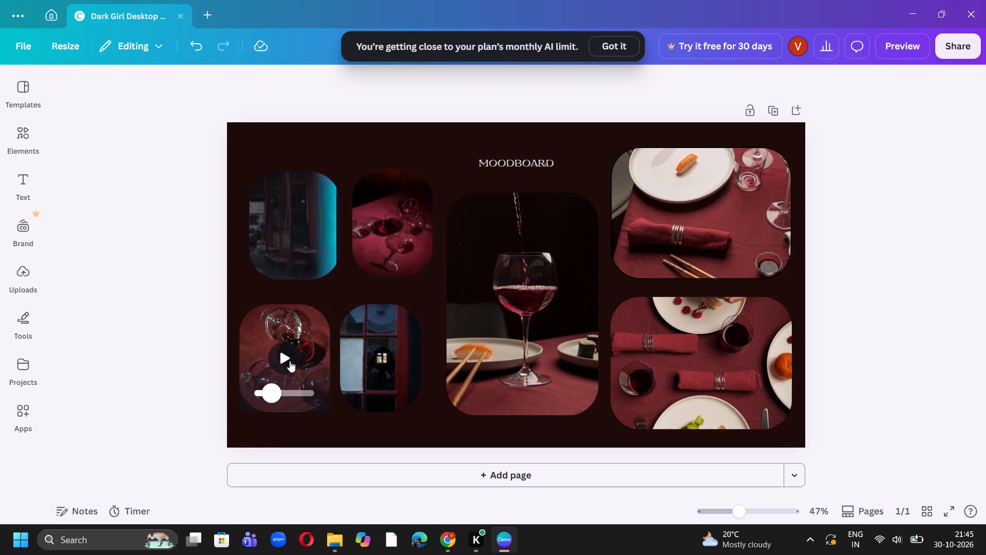
pyautogui.click(283, 359)
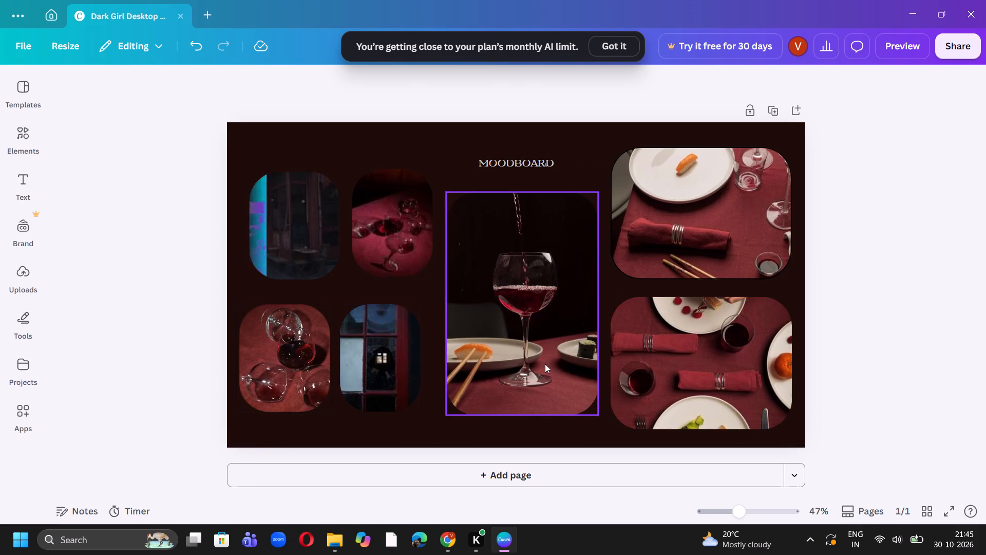
# Generate a video from the large central wine glass photo using Image to Video.
pyautogui.click(547, 345)
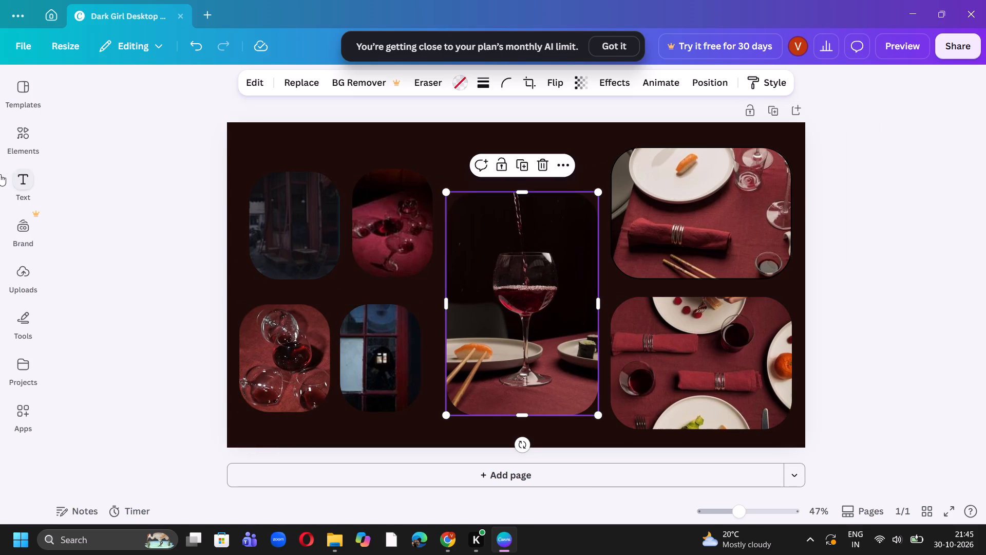
pyautogui.click(261, 81)
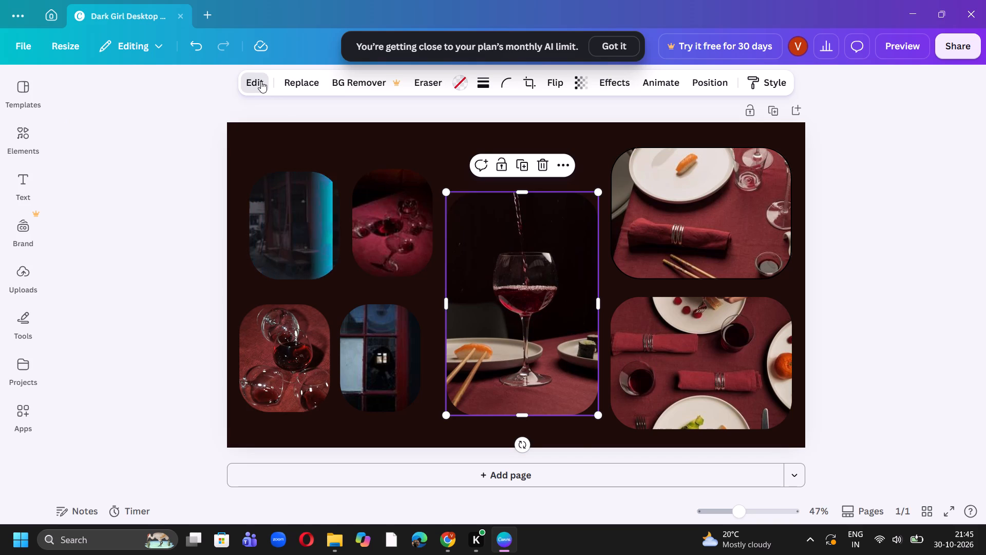
pyautogui.click(164, 361)
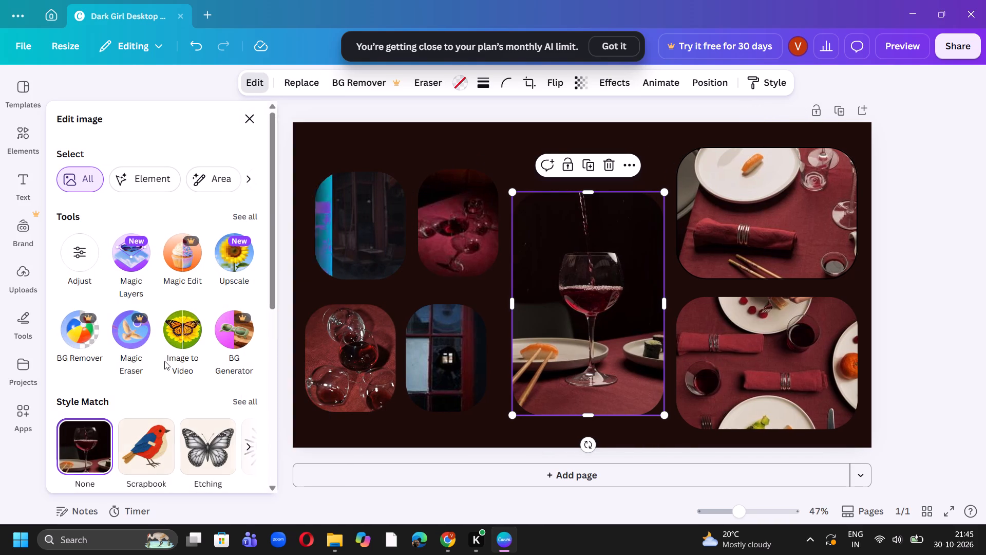
pyautogui.click(224, 229)
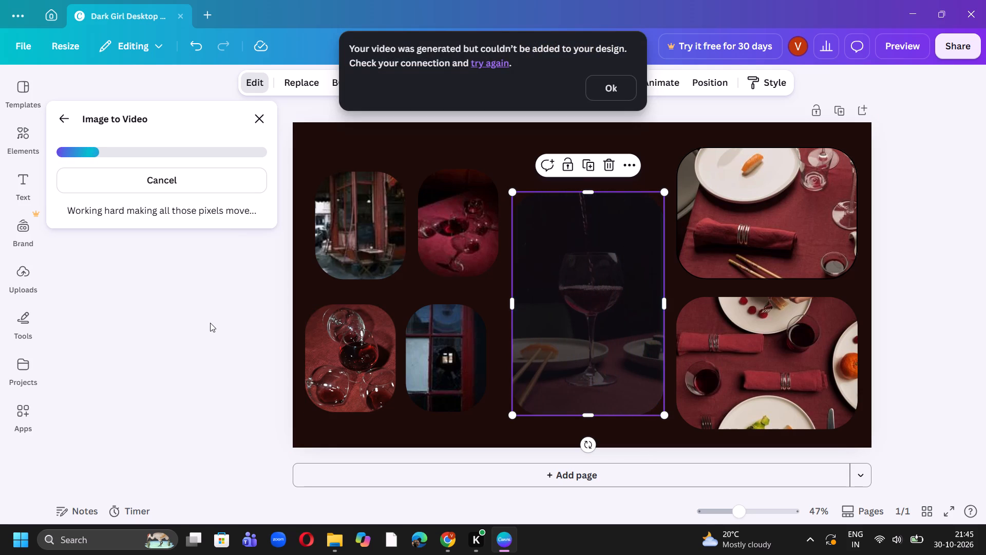
pyautogui.click(601, 84)
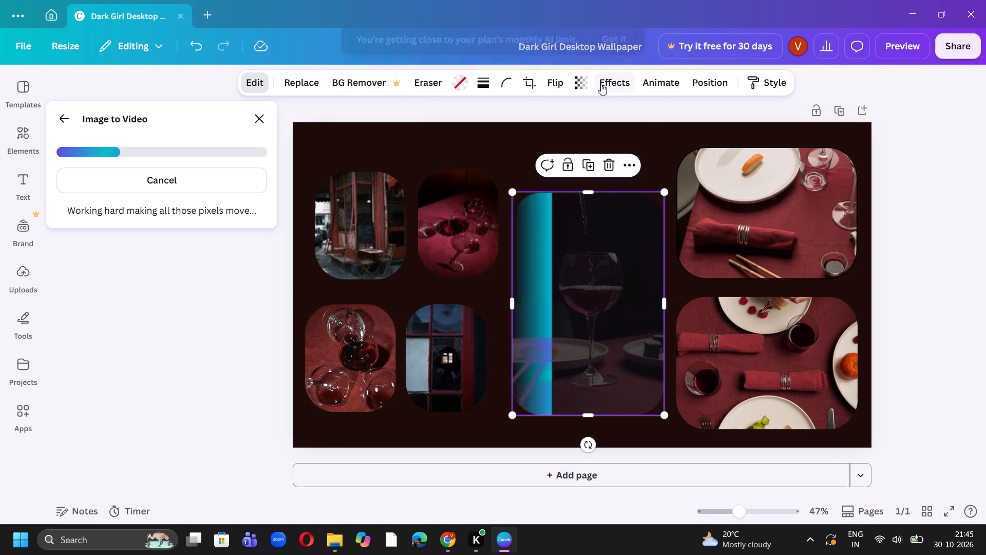
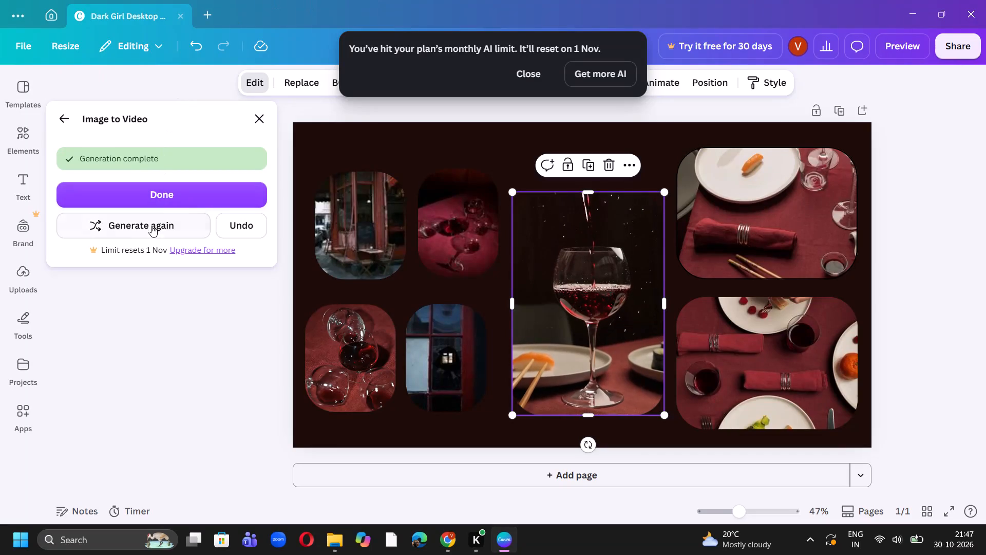
# Accept the generated video of the large central wine glass and dismiss the AI limit notice.
pyautogui.click(204, 196)
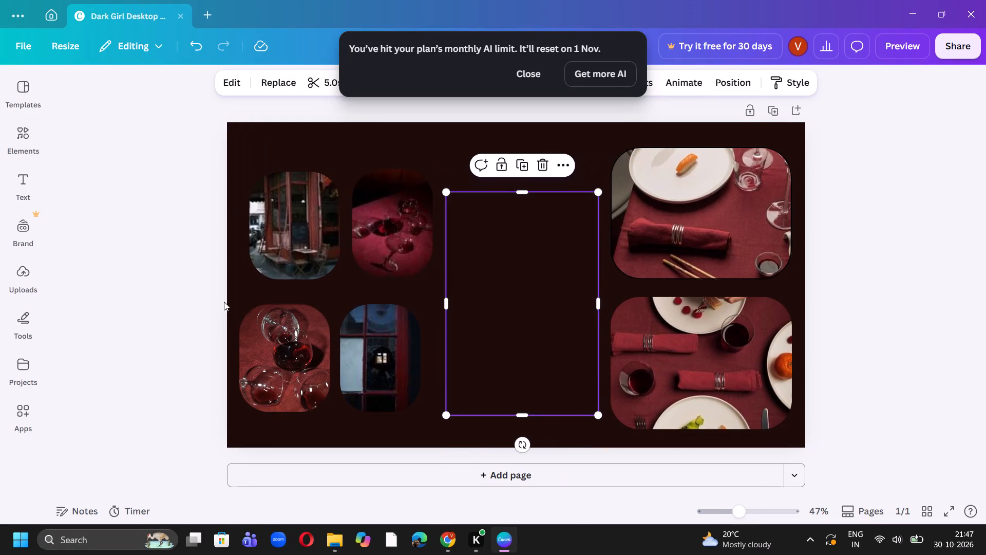
pyautogui.click(533, 75)
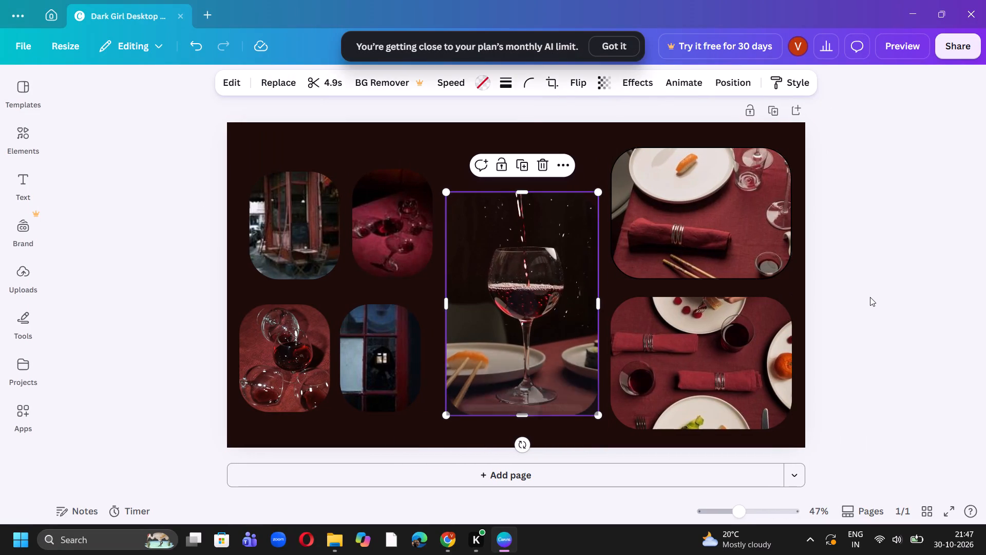
pyautogui.click(870, 297)
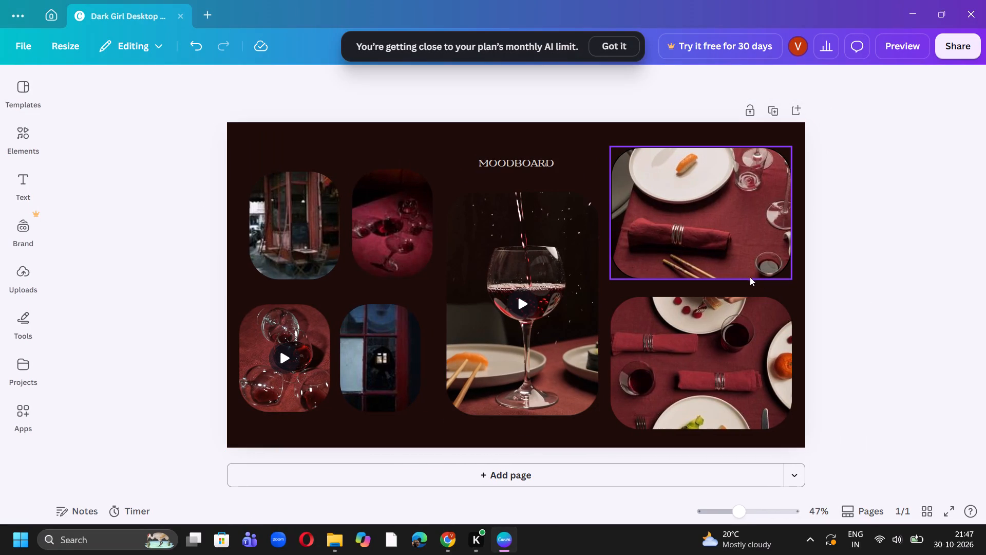
pyautogui.click(870, 252)
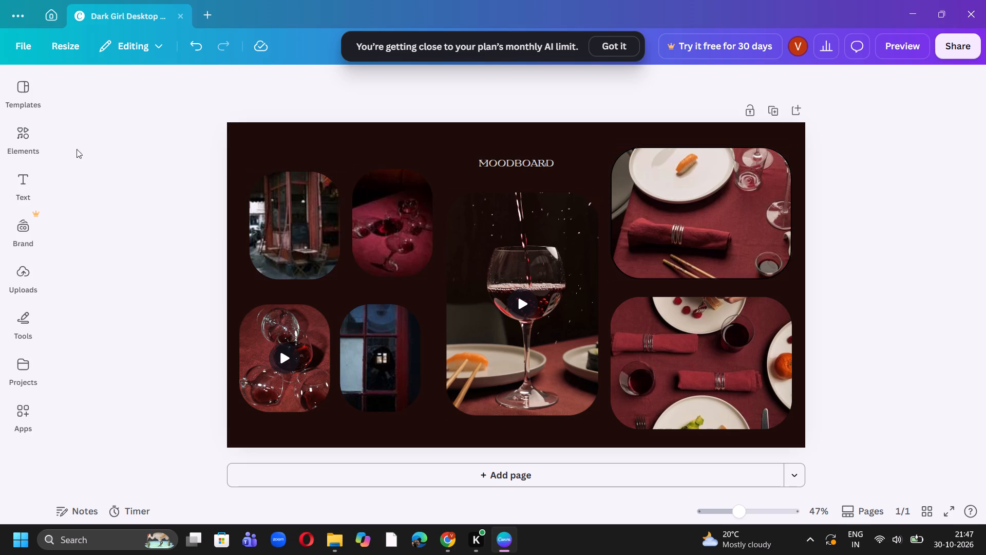
# Close the dark red Moodboard design and the Dark Girl Desktop Wallpaper template preview.
pyautogui.click(182, 17)
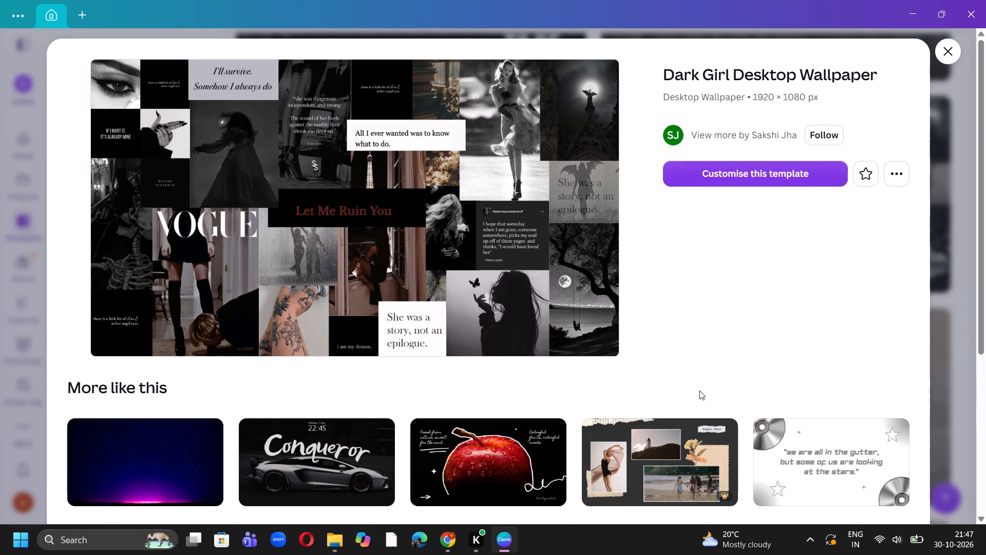
pyautogui.scroll(-5, 697, 429)
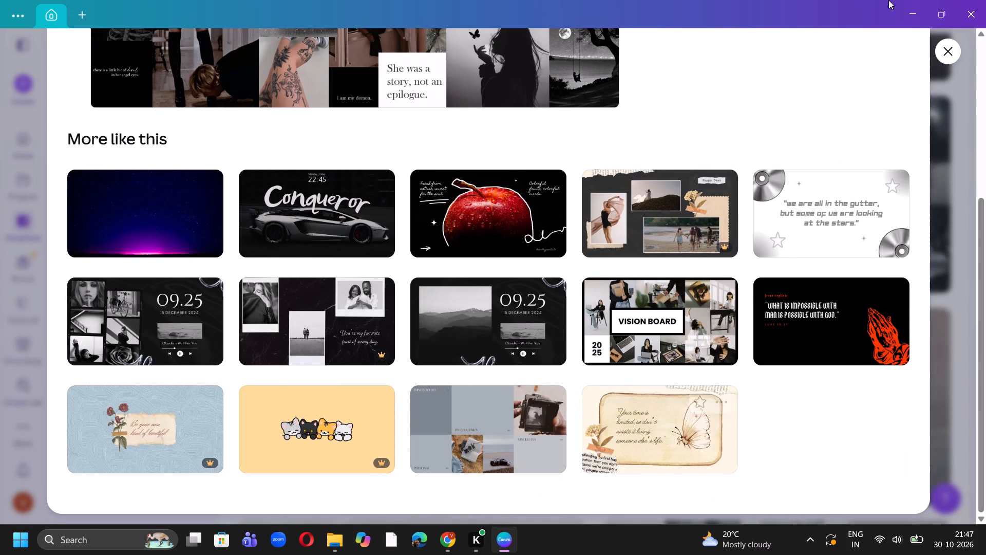
pyautogui.doubleClick(956, 51)
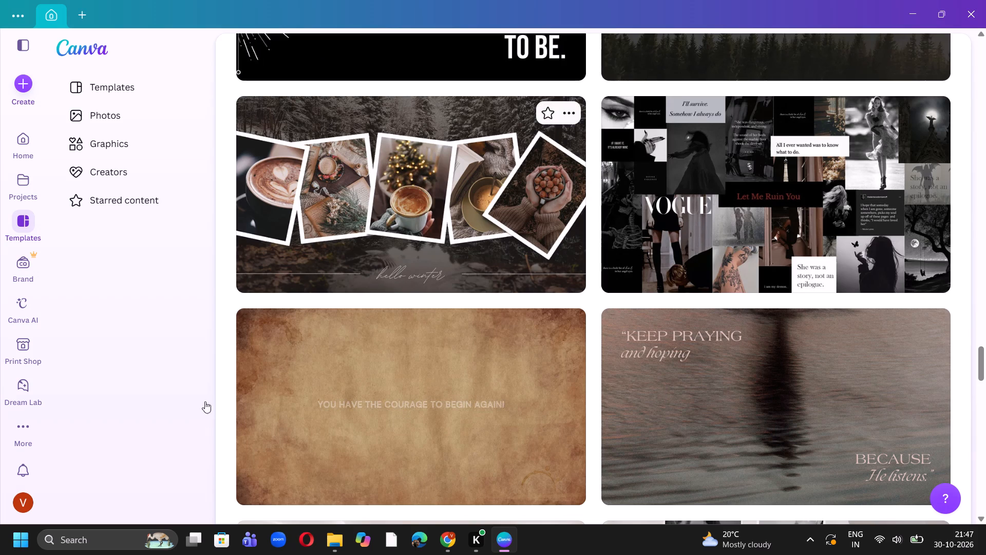
# Browse the desktop wallpaper templates and open Brown Neutral Minimalist Mood Board Desktop Wallpaper for customising.
pyautogui.scroll(-3, 200, 454)
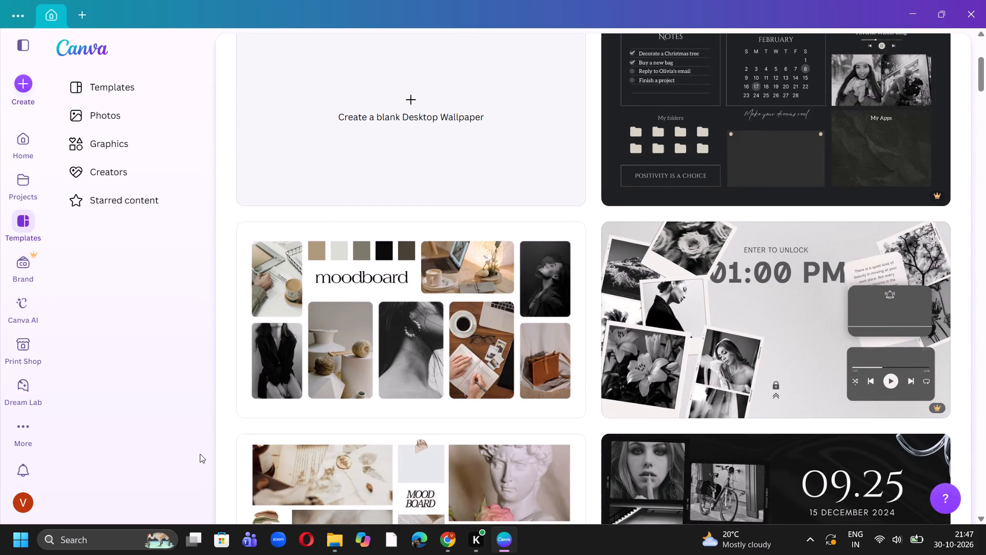
pyautogui.scroll(-1, 200, 454)
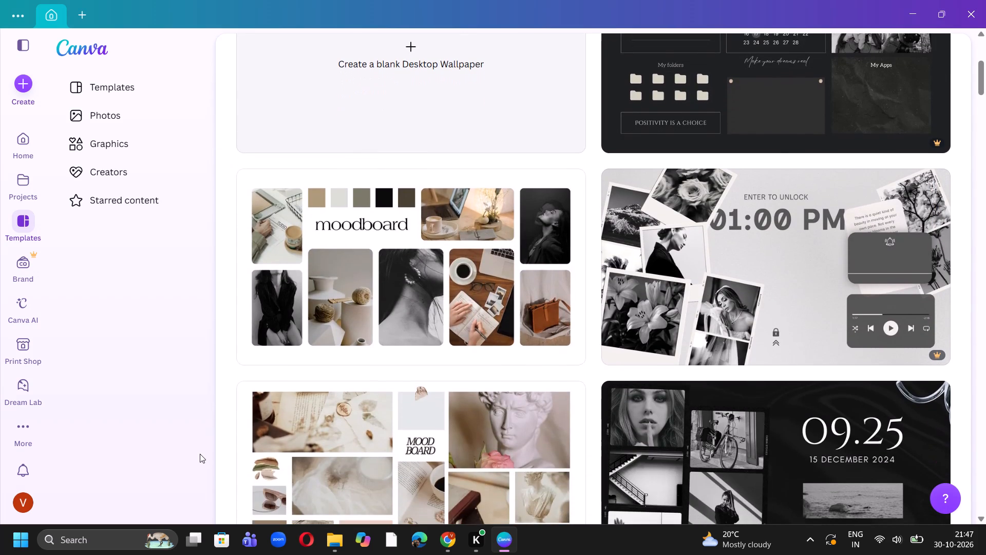
pyautogui.scroll(-3, 200, 454)
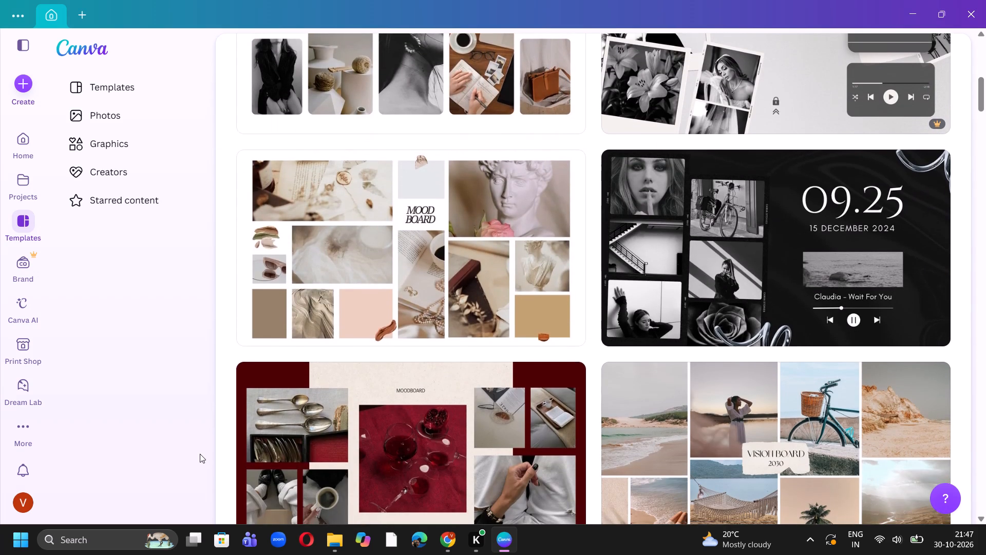
pyautogui.scroll(-2, 200, 454)
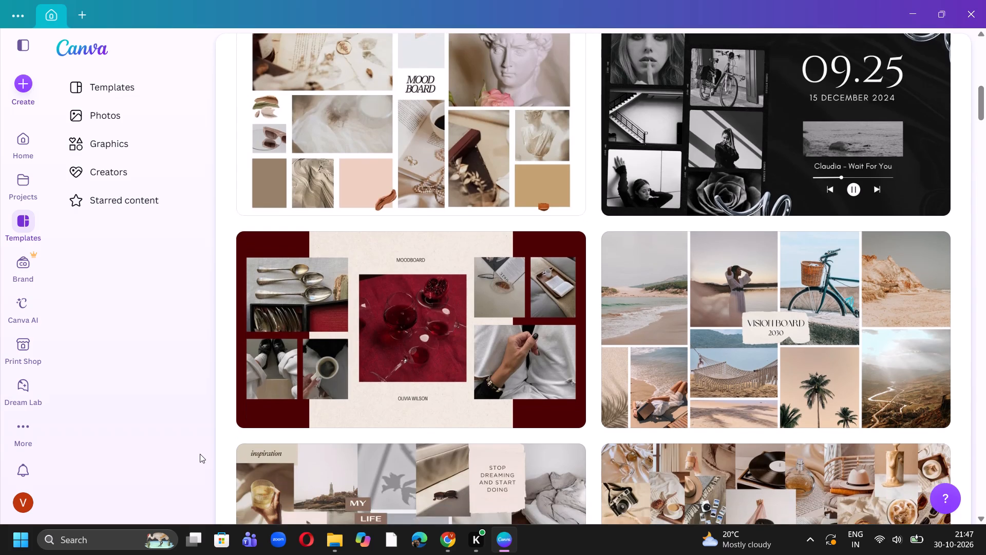
pyautogui.scroll(-4, 200, 454)
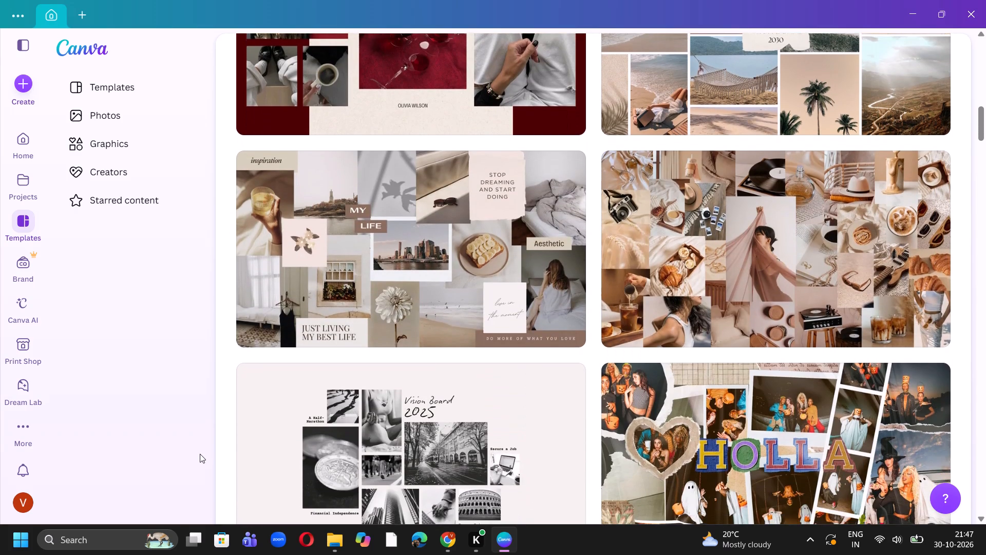
pyautogui.hscroll(2, 228, 409)
pyautogui.click(614, 223)
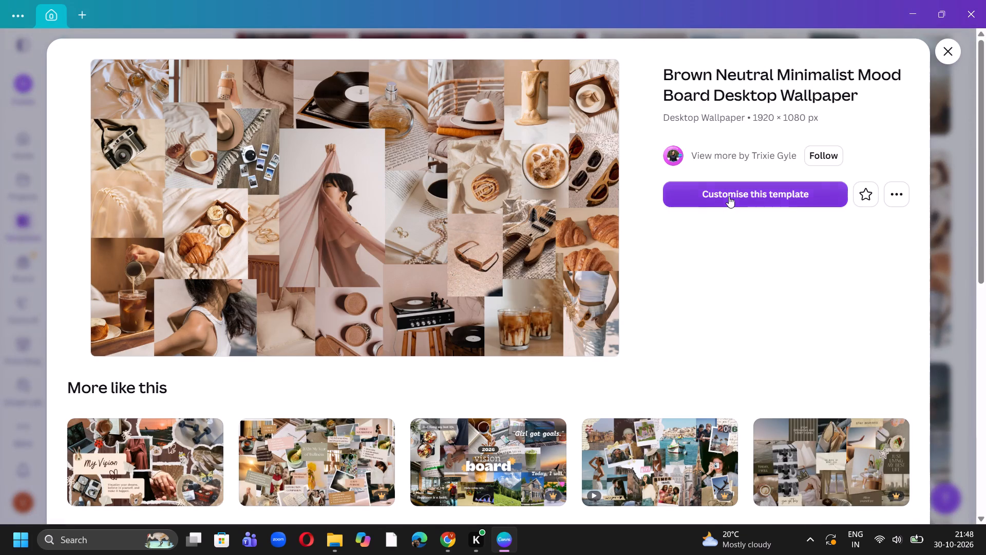
pyautogui.click(729, 196)
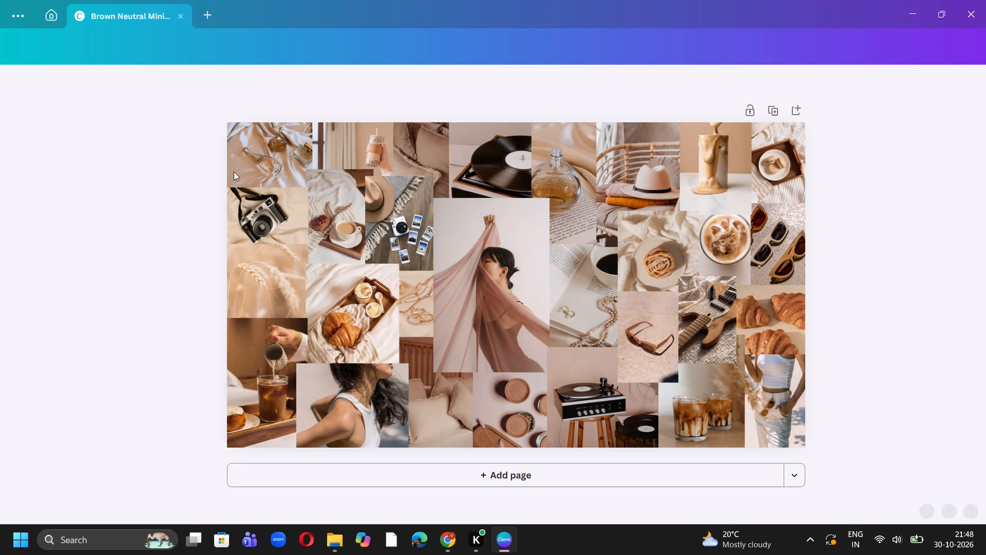
# Rearrange the collage's left-side photos, moving the wheat over the central portrait, the poured coffee up and the coffee-cup tray below it.
pyautogui.moveTo(269, 158); pyautogui.dragTo(434, 245)
pyautogui.moveTo(273, 241); pyautogui.dragTo(572, 234)
pyautogui.moveTo(267, 276); pyautogui.dragTo(488, 208)
pyautogui.moveTo(252, 389); pyautogui.dragTo(244, 238)
pyautogui.moveTo(328, 232); pyautogui.dragTo(249, 356)
pyautogui.moveTo(425, 316); pyautogui.dragTo(299, 283)
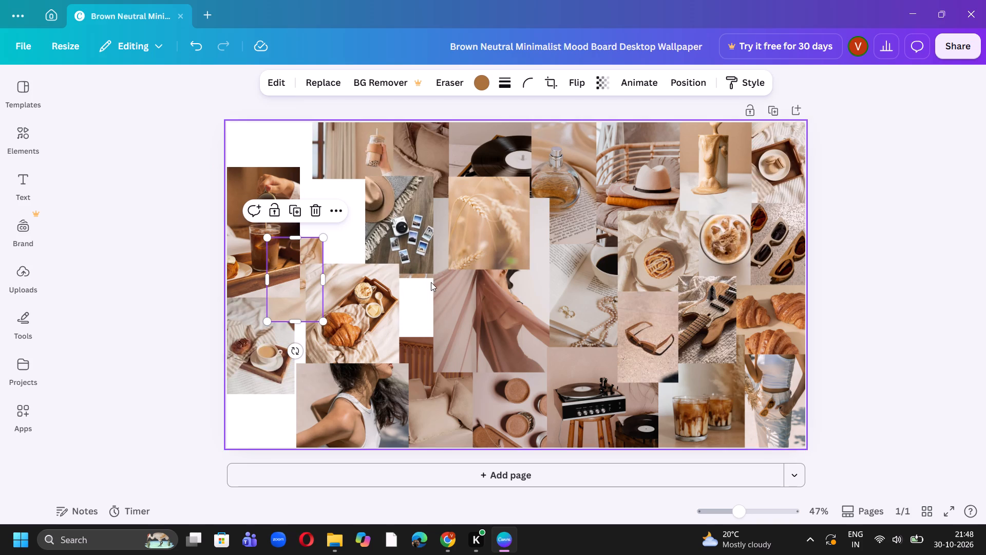
# Move the candle photo down from the top edge of the collage to cover the sunglasses photo at its right edge.
pyautogui.moveTo(431, 282); pyautogui.dragTo(578, 310)
pyautogui.moveTo(685, 204); pyautogui.dragTo(722, 251)
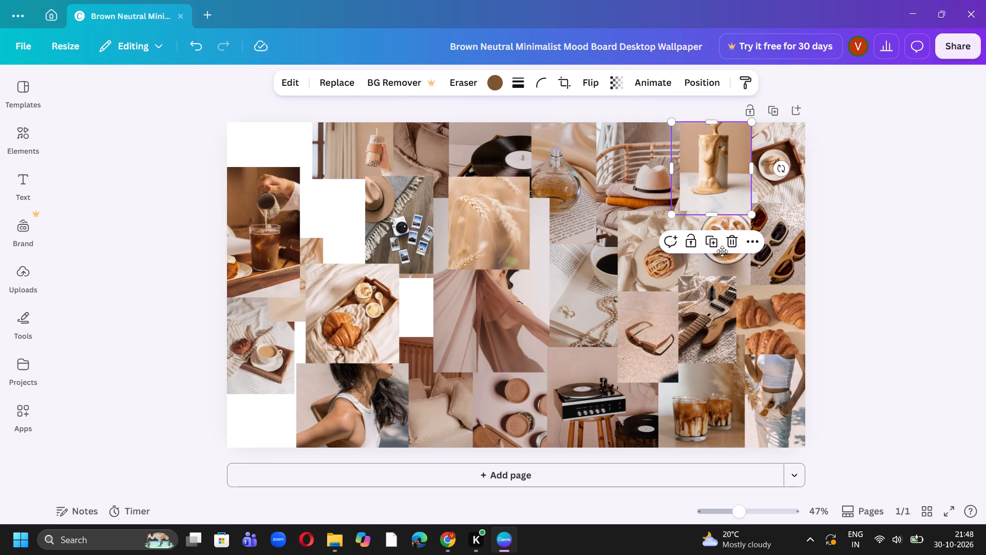
pyautogui.moveTo(722, 251); pyautogui.dragTo(737, 274)
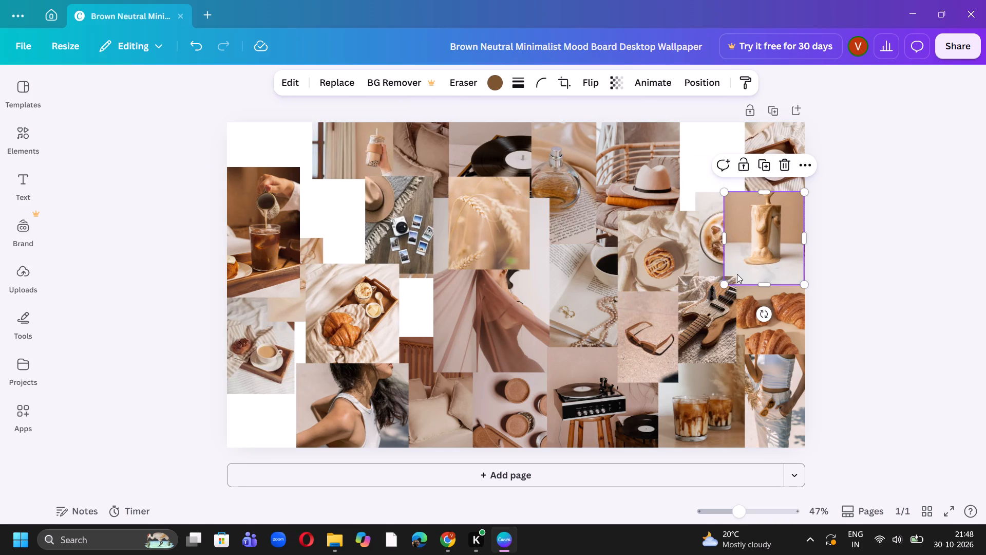
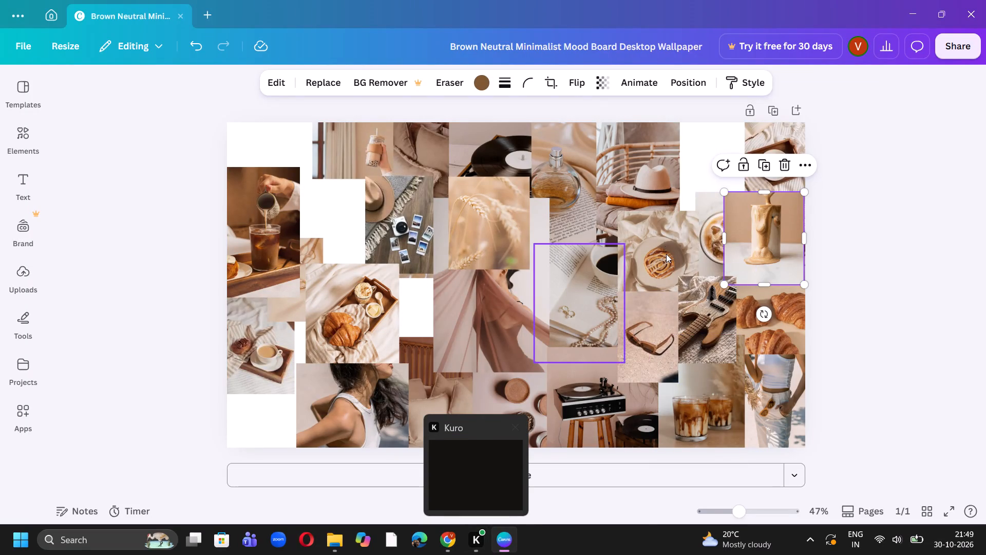
# Rearrange the collage's middle: pastry plate beside the croissant tray, draped-fabric portrait behind the hat chair, stool record player at centre, brown cups further right.
pyautogui.moveTo(666, 254); pyautogui.dragTo(442, 281)
pyautogui.moveTo(536, 316); pyautogui.dragTo(687, 245)
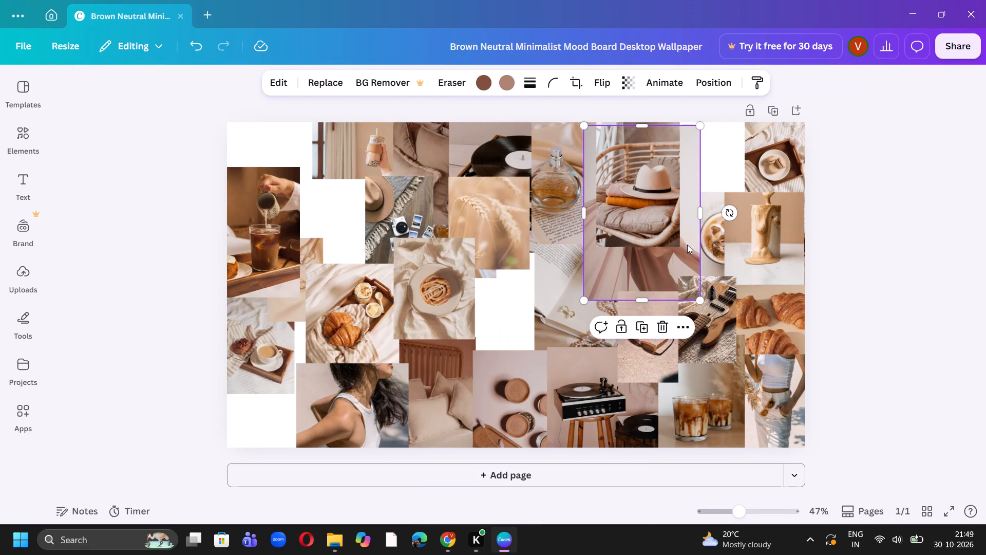
pyautogui.moveTo(568, 411); pyautogui.dragTo(490, 305)
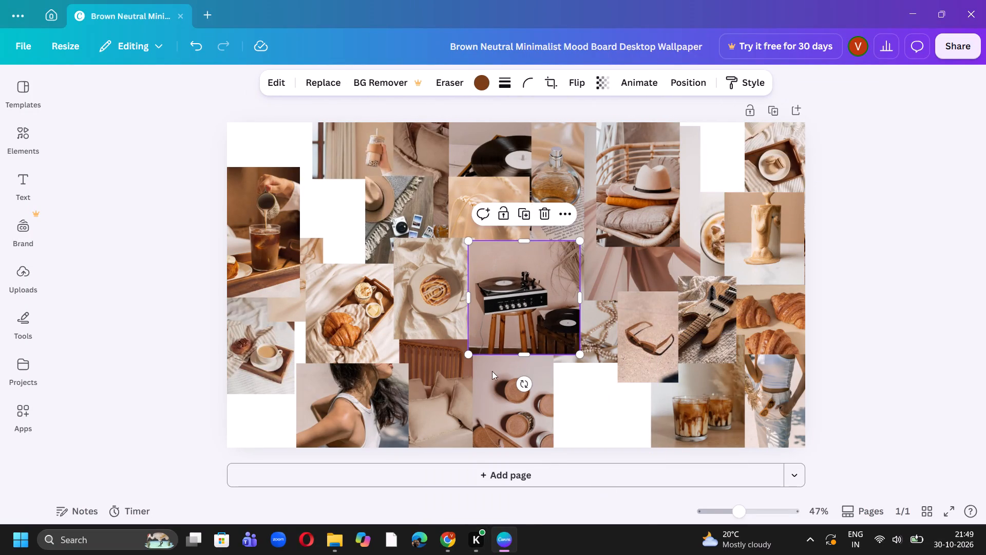
pyautogui.moveTo(494, 394); pyautogui.dragTo(578, 393)
# Move the coffee tray from the collage's upper-right corner towards the centre, and the pillow photo from the bottom edge behind the folded-sunglasses photo.
pyautogui.moveTo(764, 173); pyautogui.dragTo(702, 197)
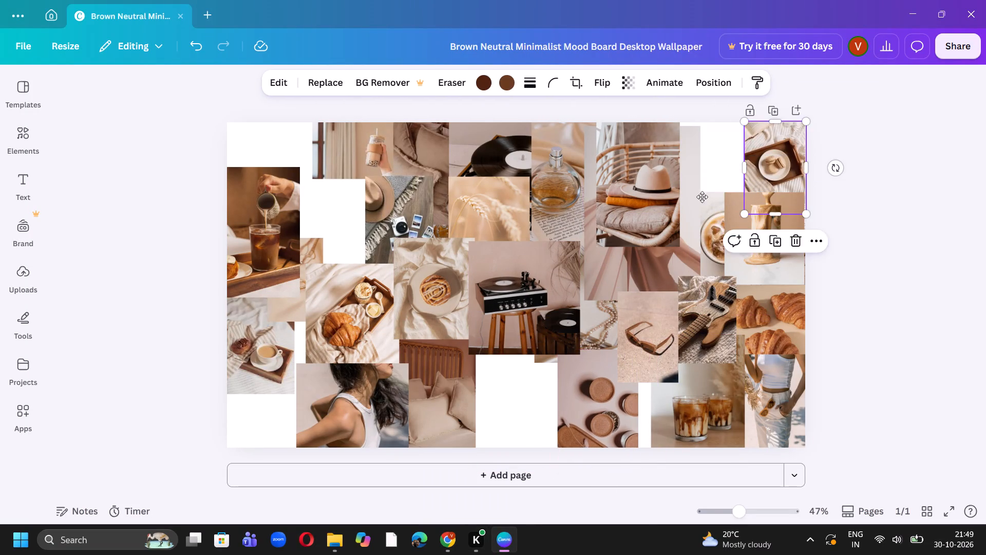
pyautogui.moveTo(702, 197); pyautogui.dragTo(576, 236)
pyautogui.moveTo(460, 362); pyautogui.dragTo(686, 266)
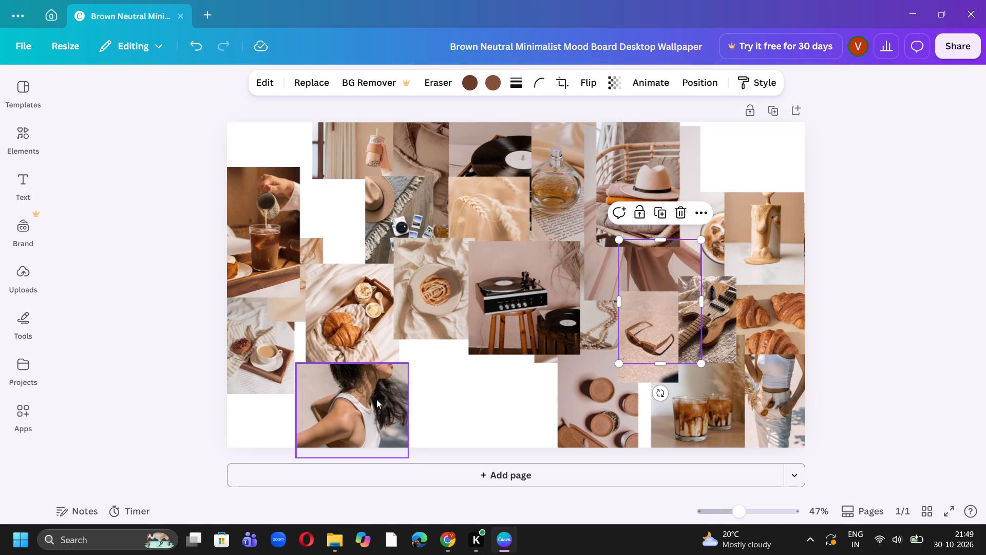
# Rearrange photos: tank-top woman over the poured coffee, close-up turntable to the bottom edge, top-edge cushion to the centre, hat chair to the lower left.
pyautogui.moveTo(372, 401); pyautogui.dragTo(321, 233)
pyautogui.moveTo(497, 174); pyautogui.dragTo(433, 381)
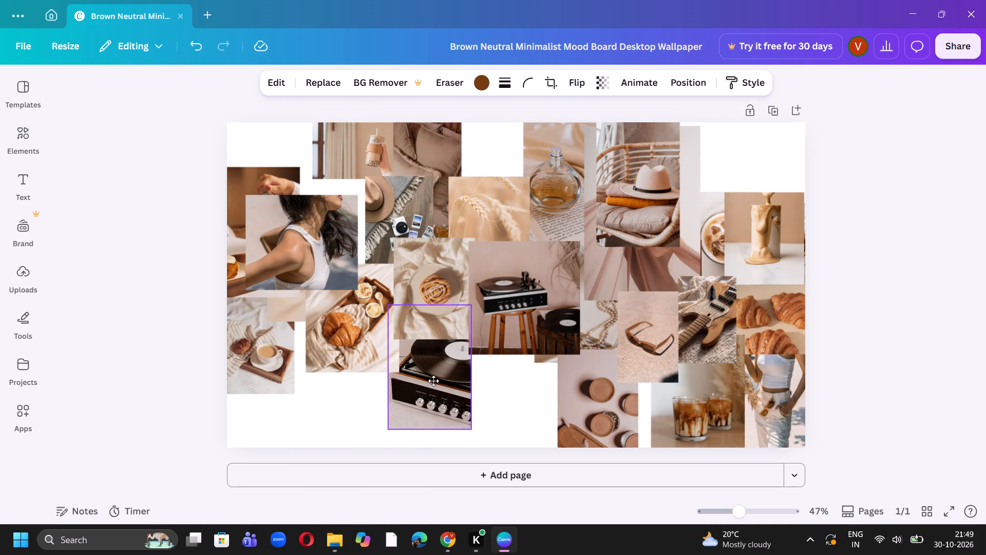
pyautogui.moveTo(433, 381); pyautogui.dragTo(433, 381)
pyautogui.moveTo(419, 167); pyautogui.dragTo(576, 281)
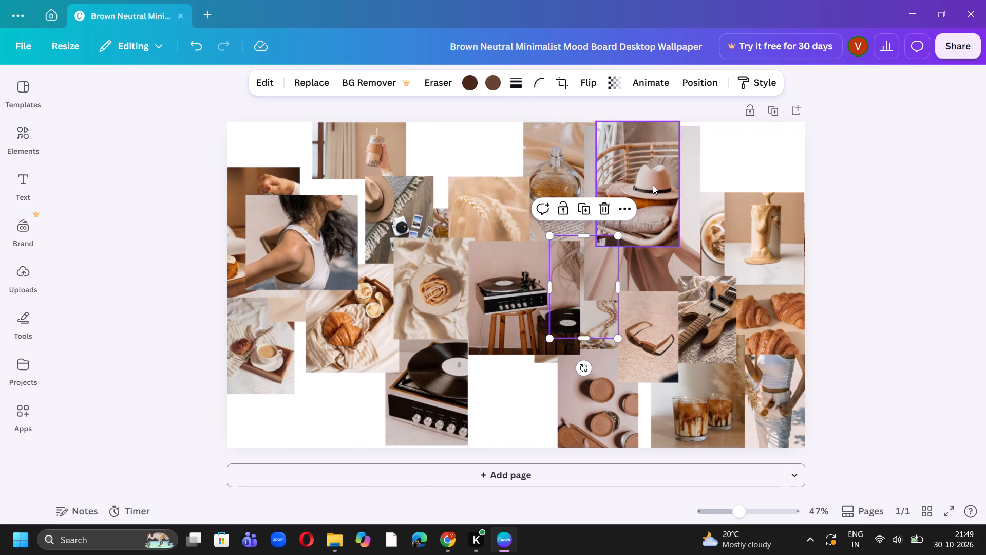
pyautogui.moveTo(653, 185); pyautogui.dragTo(321, 404)
# Rearrange the collage's right side: candle into the upper-right corner, iced-coffee glasses between turntable and brown cups, jeans photo left along the bottom edge.
pyautogui.moveTo(688, 405); pyautogui.dragTo(693, 385)
pyautogui.moveTo(751, 242); pyautogui.dragTo(759, 154)
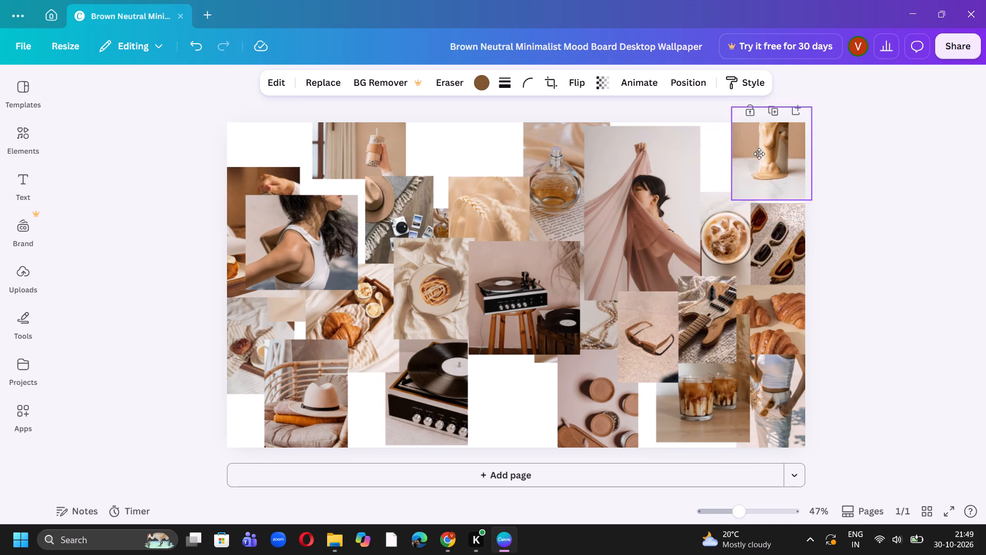
pyautogui.moveTo(759, 154); pyautogui.dragTo(759, 153)
pyautogui.moveTo(726, 370); pyautogui.dragTo(541, 374)
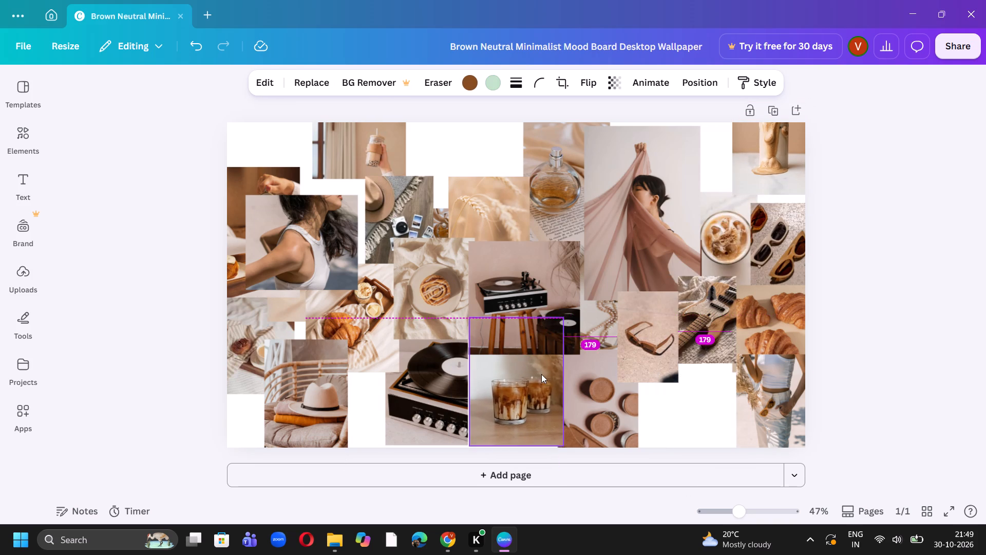
pyautogui.moveTo(784, 384); pyautogui.dragTo(706, 387)
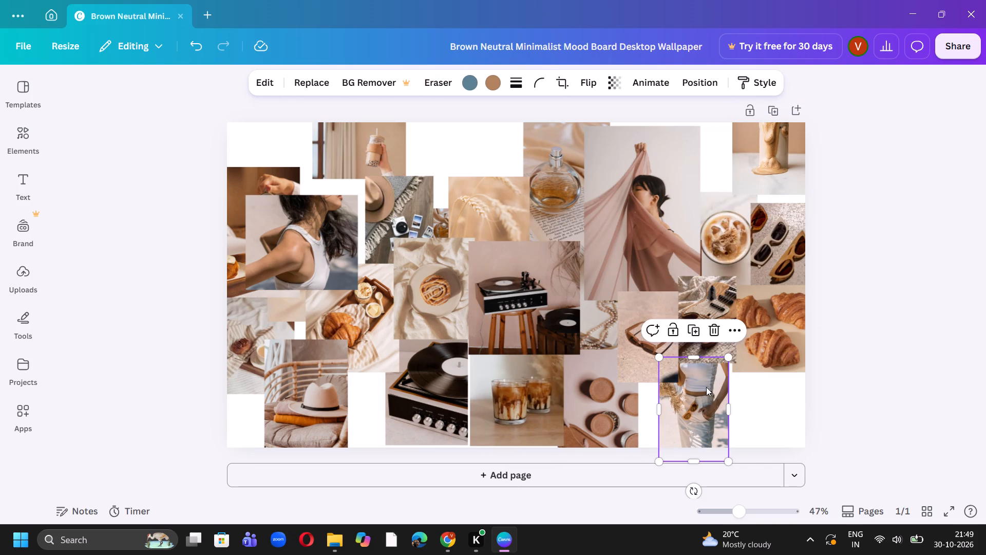
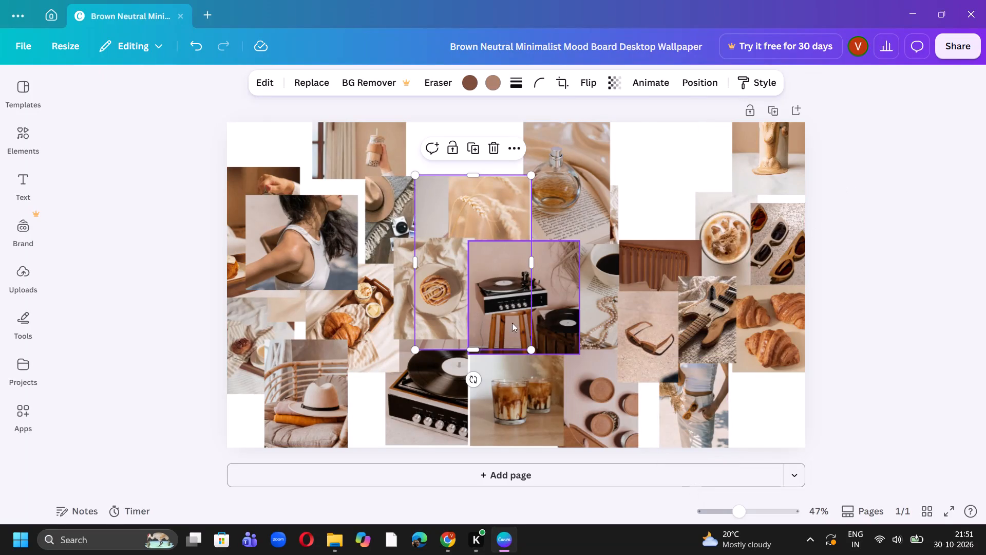
# Rearrange the collage's middle: glasses, croissant tray, pastry plate and close-up turntable behind the stool record player, guitar beneath it, brown cups left along the bottom.
pyautogui.moveTo(521, 399); pyautogui.dragTo(689, 276)
pyautogui.moveTo(695, 336); pyautogui.dragTo(635, 349)
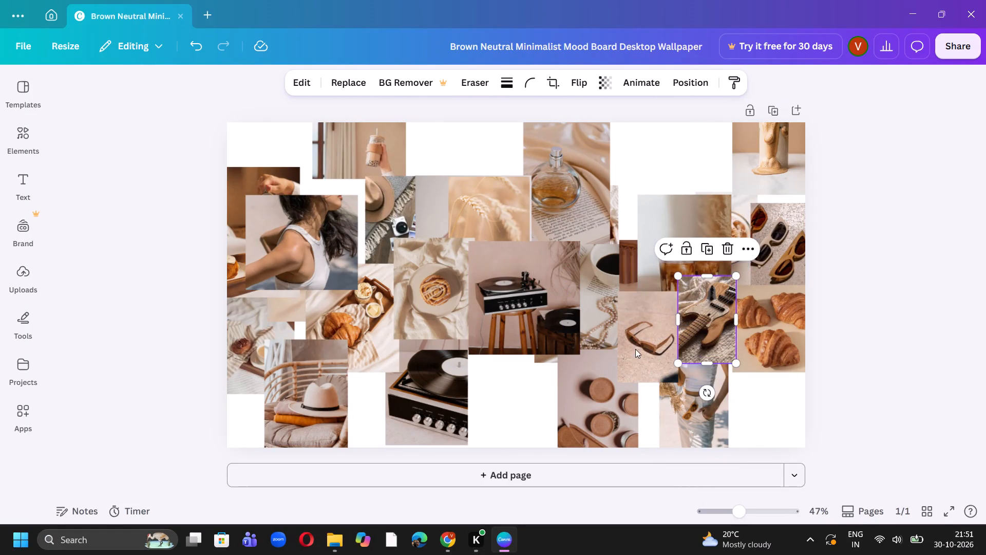
pyautogui.moveTo(635, 349); pyautogui.dragTo(544, 363)
pyautogui.moveTo(430, 382); pyautogui.dragTo(585, 337)
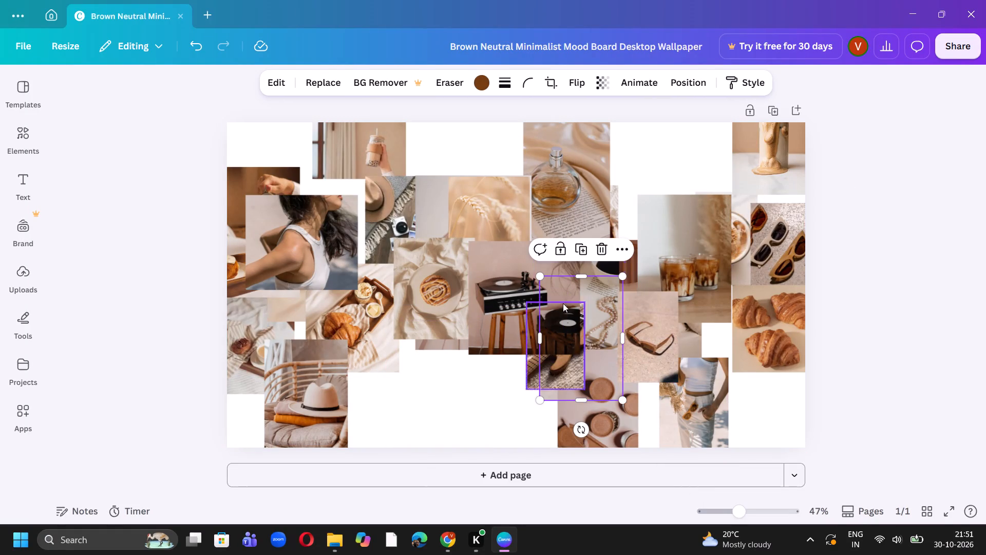
pyautogui.moveTo(433, 282); pyautogui.dragTo(580, 335)
pyautogui.moveTo(686, 302); pyautogui.dragTo(519, 322)
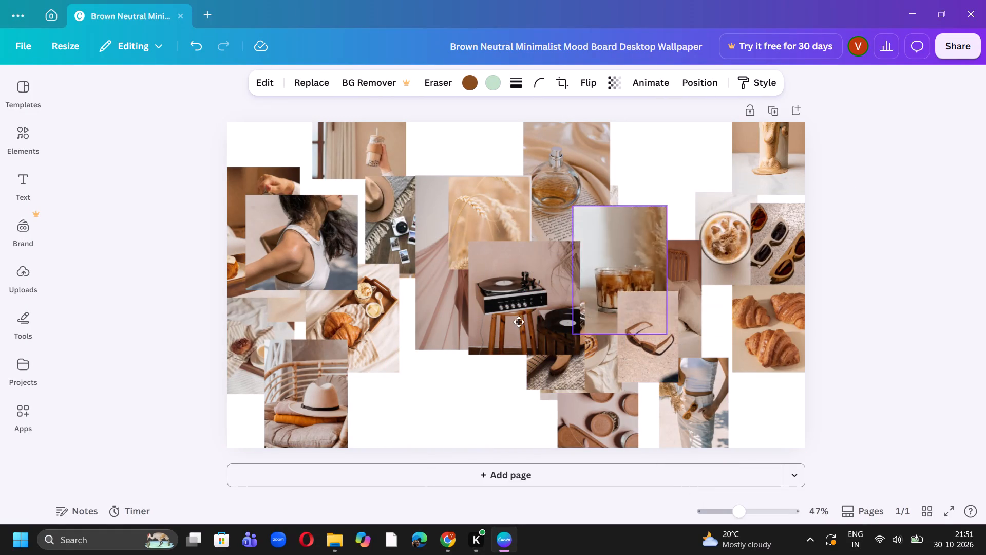
pyautogui.moveTo(519, 322); pyautogui.dragTo(496, 323)
pyautogui.moveTo(372, 349); pyautogui.dragTo(549, 326)
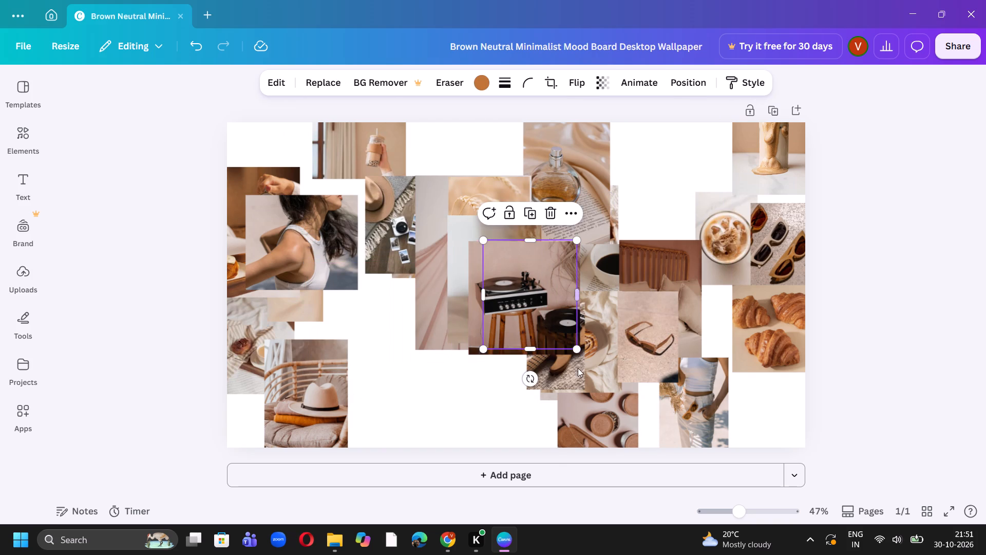
pyautogui.moveTo(611, 404); pyautogui.dragTo(464, 380)
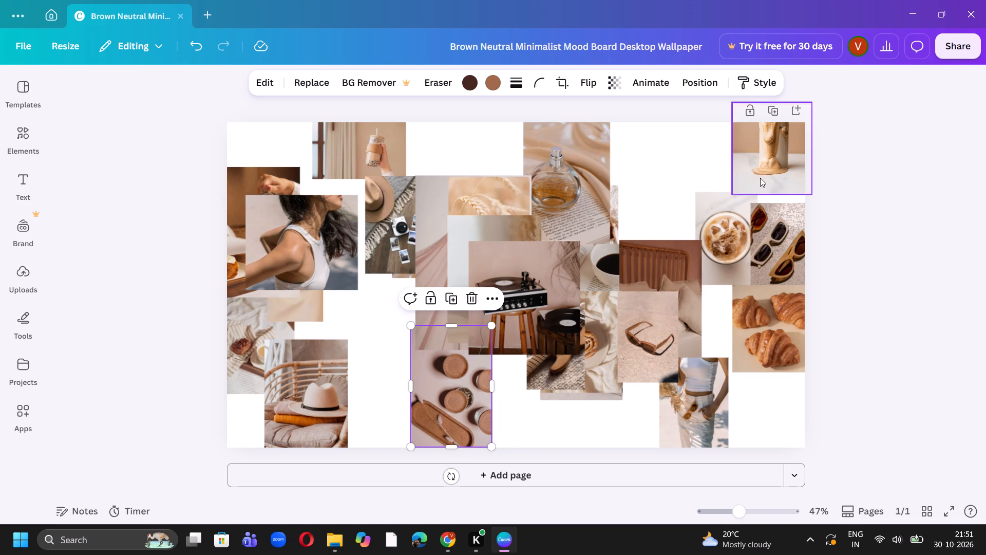
# Move the candle beside the perfume bottle, folded sunglasses into the upper-right corner, pillow photo beside the brown cups, and hat chair towards the centre.
pyautogui.moveTo(760, 178); pyautogui.dragTo(639, 180)
pyautogui.moveTo(657, 319); pyautogui.dragTo(782, 133)
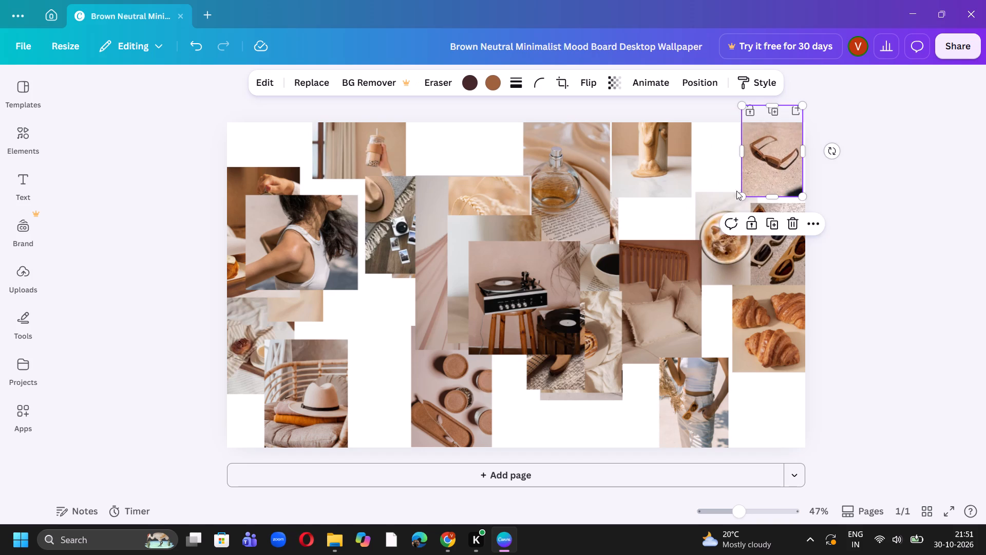
pyautogui.moveTo(666, 262); pyautogui.dragTo(526, 355)
pyautogui.moveTo(340, 353); pyautogui.dragTo(431, 318)
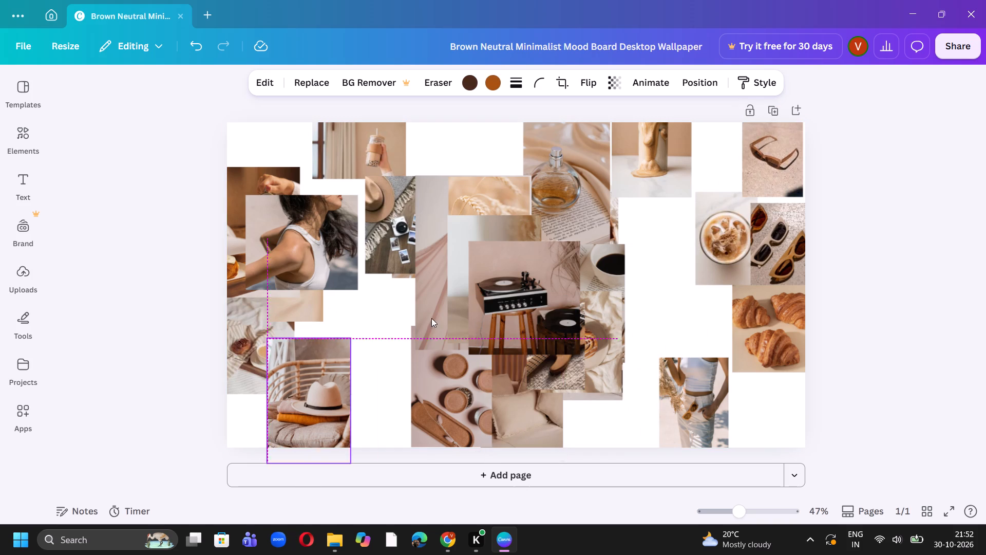
pyautogui.moveTo(431, 318); pyautogui.dragTo(472, 295)
# Rearrange the left side: tank-top woman below centre-left, poured coffee at the top edge, wheat photo towards the left edge, coffee tray behind the draped-fabric portrait.
pyautogui.moveTo(348, 245); pyautogui.dragTo(405, 369)
pyautogui.moveTo(285, 243); pyautogui.dragTo(368, 195)
pyautogui.moveTo(481, 209); pyautogui.dragTo(288, 284)
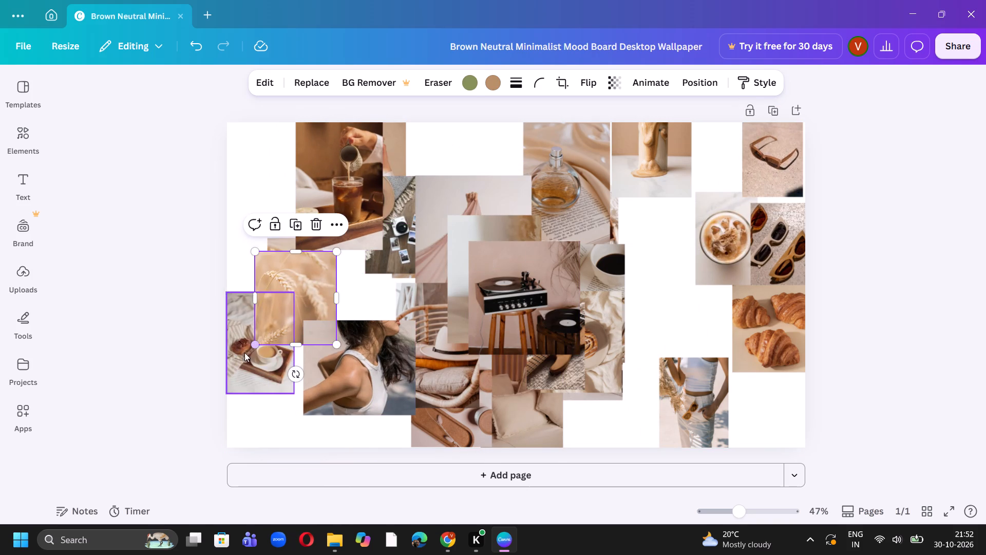
pyautogui.moveTo(241, 353); pyautogui.dragTo(485, 219)
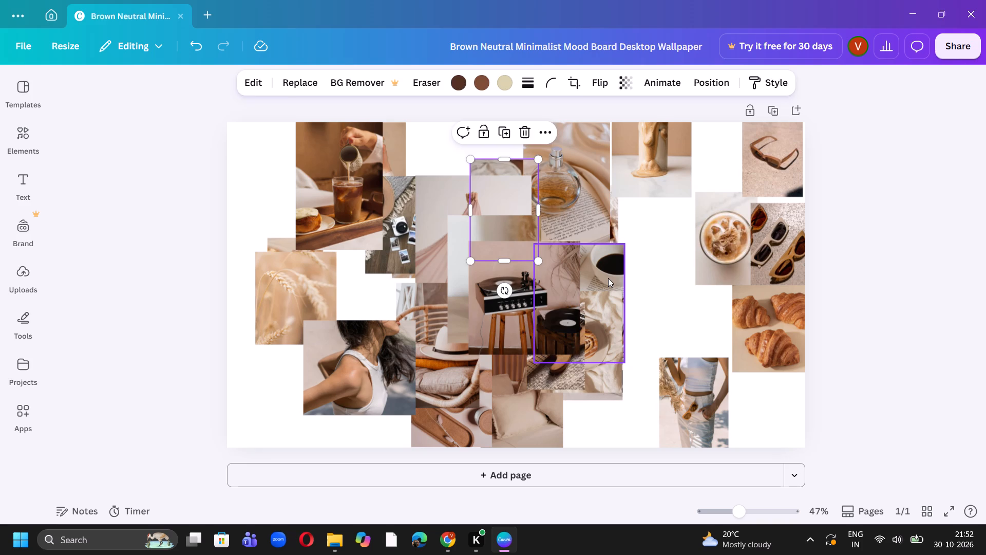
# Rearrange the right side: coffee-and-book photo lower right, multiple-sunglasses photo behind the guitar, record player beside the hat chair, pillow photo rightward, iced latte at the edge.
pyautogui.moveTo(608, 278); pyautogui.dragTo(731, 341)
pyautogui.moveTo(772, 266); pyautogui.dragTo(572, 339)
pyautogui.moveTo(490, 353); pyautogui.dragTo(638, 326)
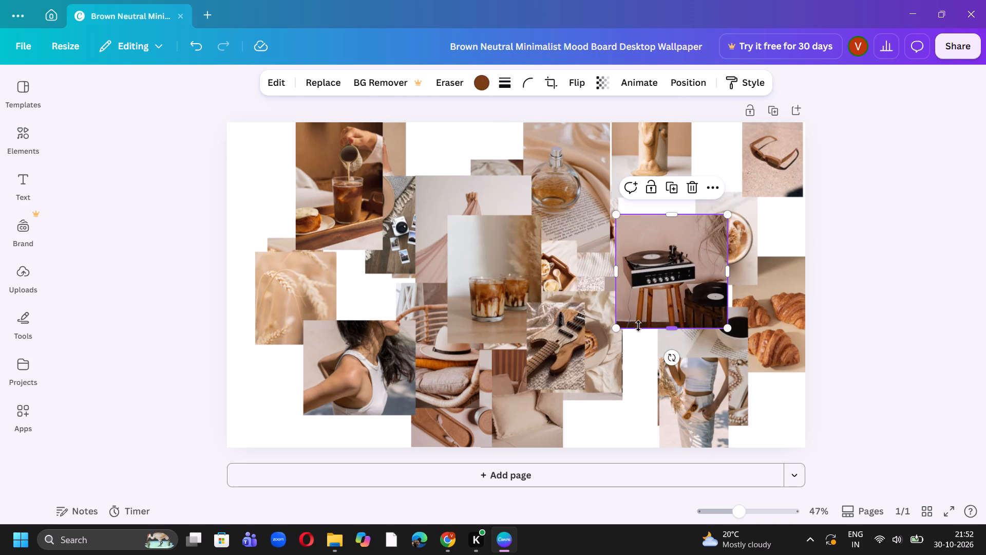
pyautogui.moveTo(474, 362); pyautogui.dragTo(610, 264)
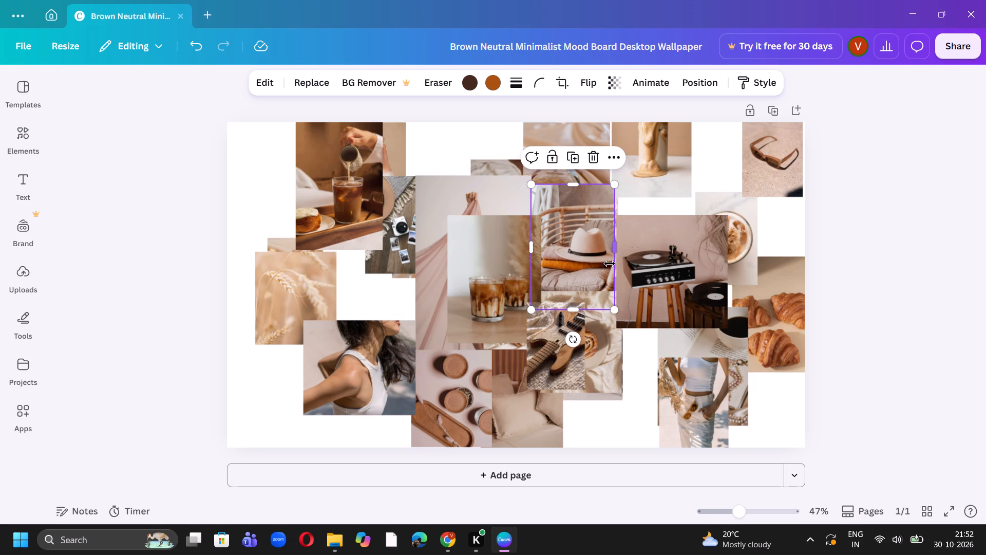
pyautogui.moveTo(537, 418); pyautogui.dragTo(621, 418)
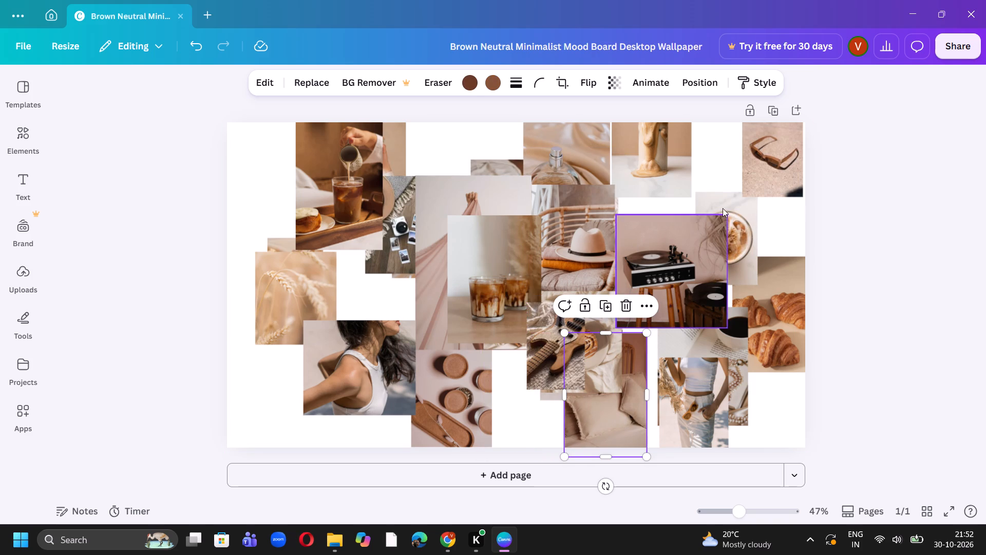
pyautogui.moveTo(736, 193); pyautogui.dragTo(784, 187)
pyautogui.moveTo(771, 148); pyautogui.dragTo(660, 169)
# Move the iced-coffee glasses to the bottom edge, tank-top woman to the lower-left corner, hat-and-camera photo lower behind the portrait, and croissant tray beneath the guitar.
pyautogui.moveTo(503, 290); pyautogui.dragTo(503, 326)
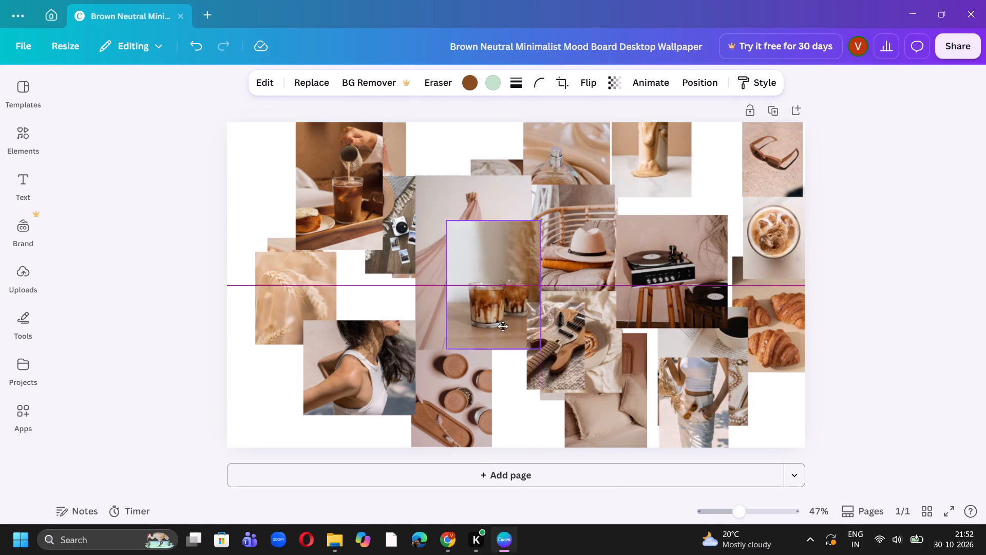
pyautogui.moveTo(503, 326); pyautogui.dragTo(514, 401)
pyautogui.moveTo(352, 361); pyautogui.dragTo(287, 383)
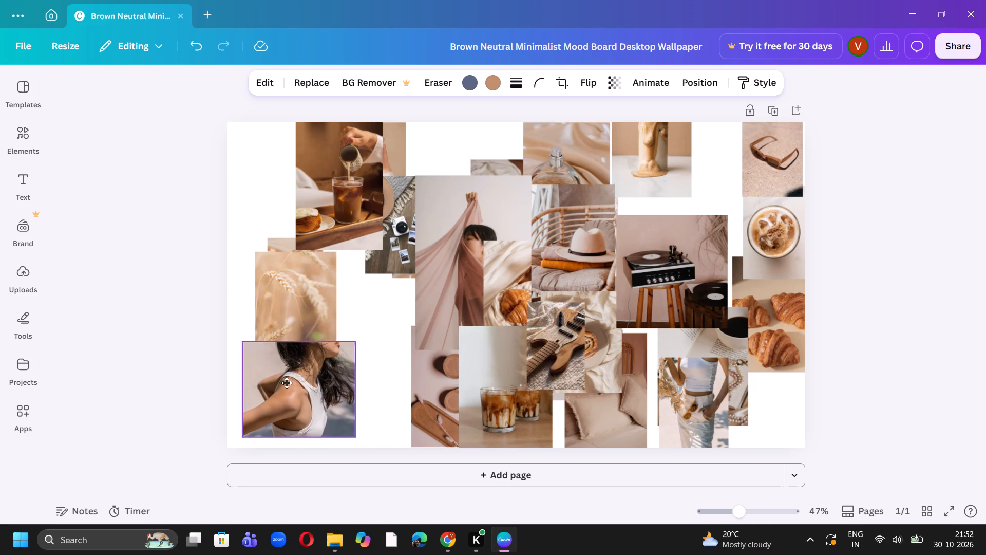
pyautogui.moveTo(287, 383); pyautogui.dragTo(276, 395)
pyautogui.moveTo(383, 268); pyautogui.dragTo(385, 279)
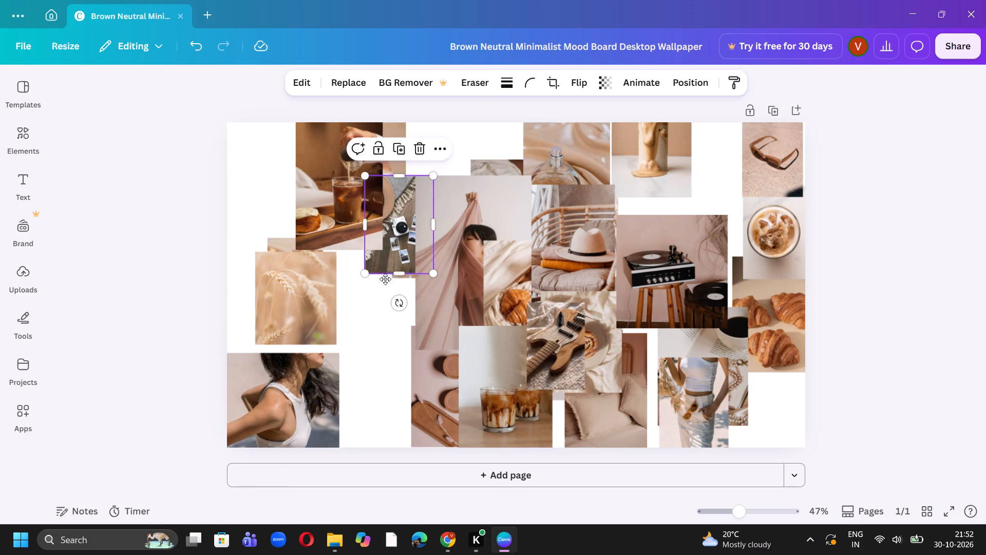
pyautogui.moveTo(385, 279); pyautogui.dragTo(406, 328)
pyautogui.moveTo(494, 274); pyautogui.dragTo(498, 327)
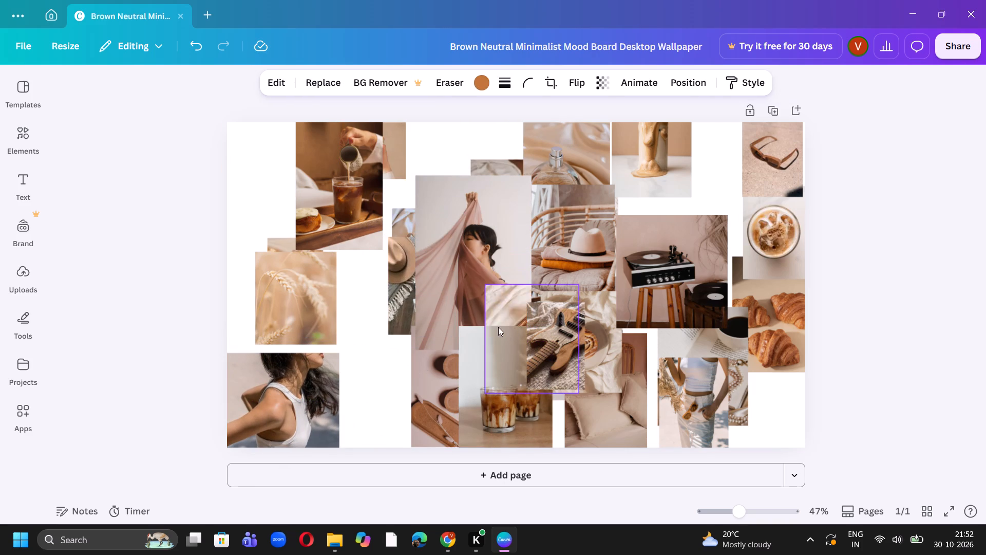
pyautogui.moveTo(498, 327); pyautogui.dragTo(522, 360)
# Move the wheat photo beside the draped-fabric portrait and the tank-top woman from the lower-left corner to just below the wheat.
pyautogui.moveTo(380, 299); pyautogui.dragTo(405, 323)
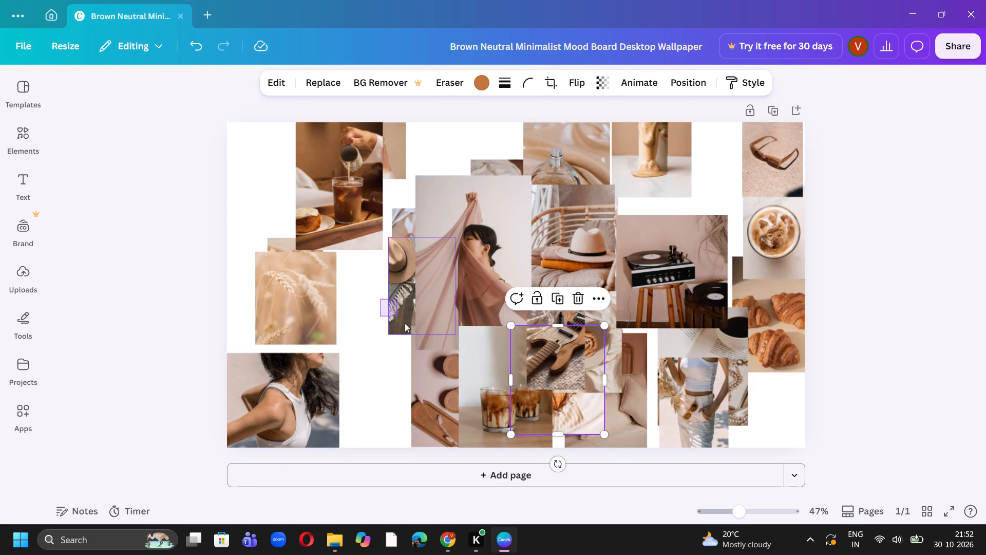
pyautogui.moveTo(405, 323); pyautogui.dragTo(437, 349)
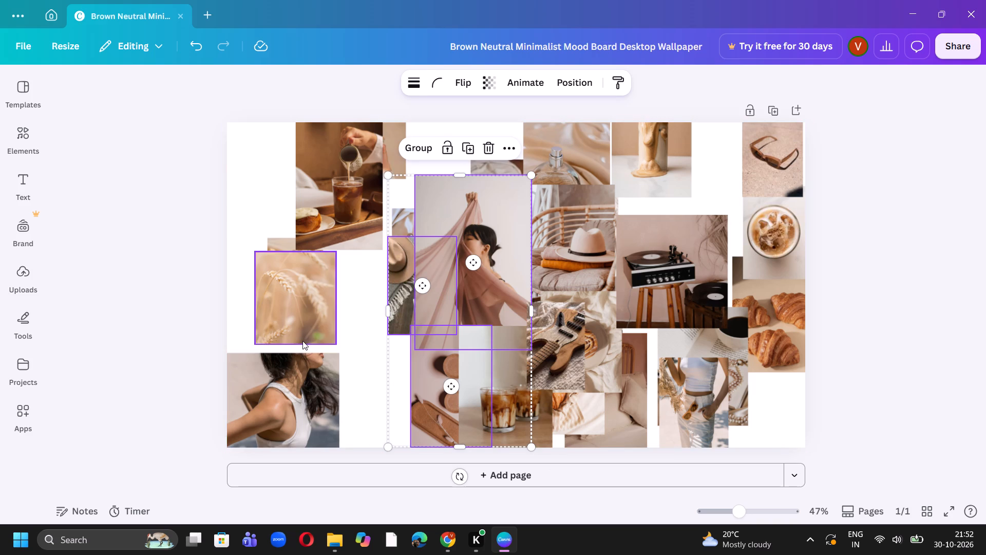
pyautogui.moveTo(302, 341); pyautogui.dragTo(378, 360)
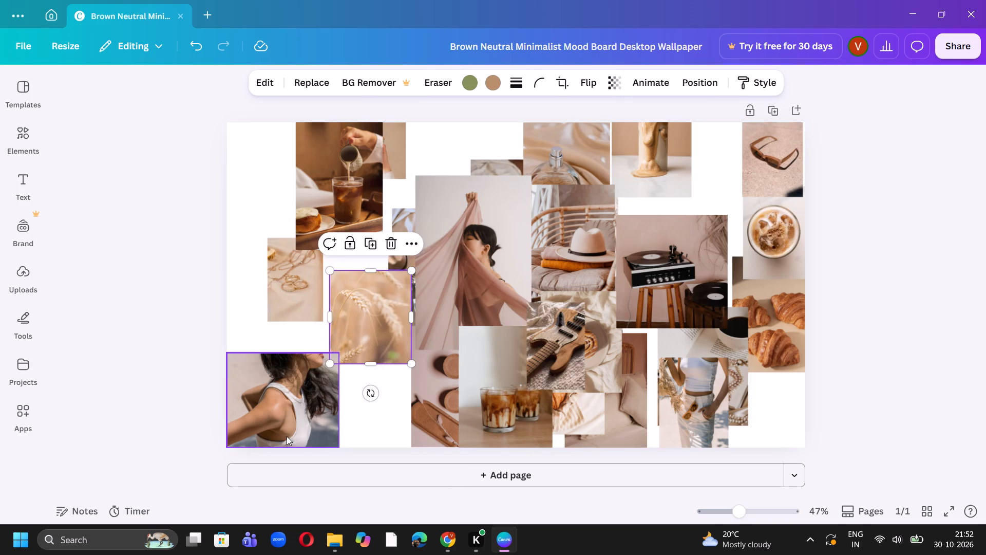
pyautogui.moveTo(285, 434); pyautogui.dragTo(386, 423)
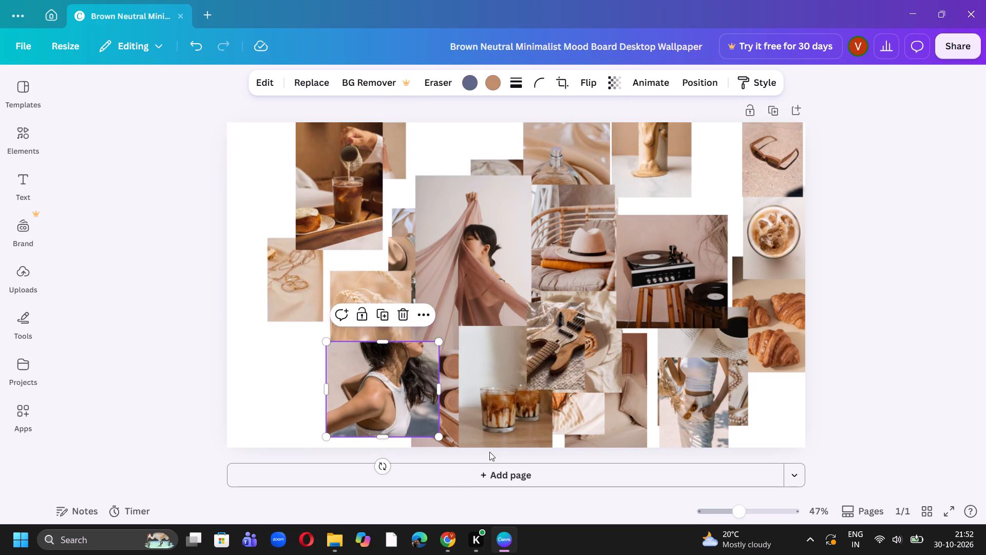
pyautogui.moveTo(489, 452); pyautogui.dragTo(353, 394)
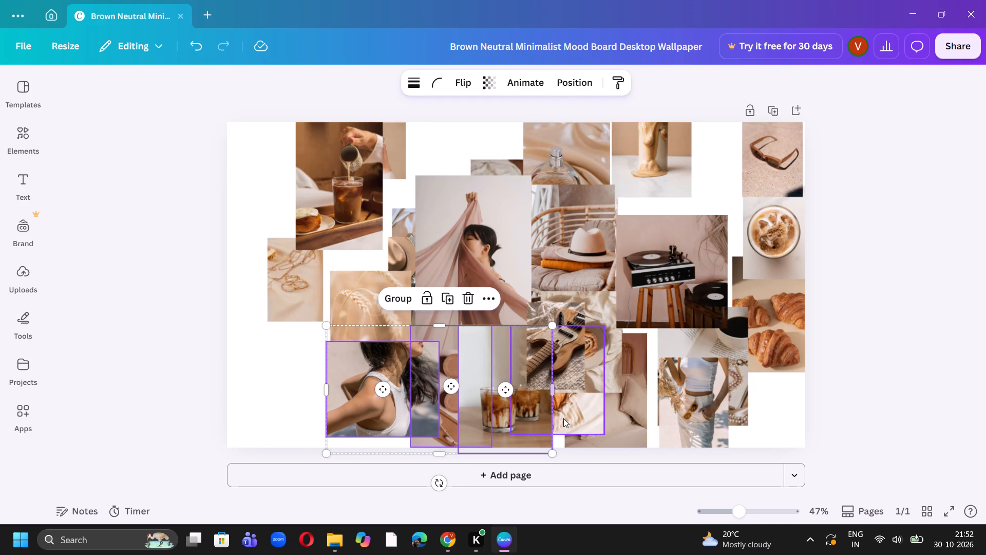
# Rearrange the right side: croissant tray beside the hat chair, record player over the pillow photo, iced latte next to the tray, folded sunglasses beside the latte.
pyautogui.moveTo(563, 418); pyautogui.dragTo(623, 266)
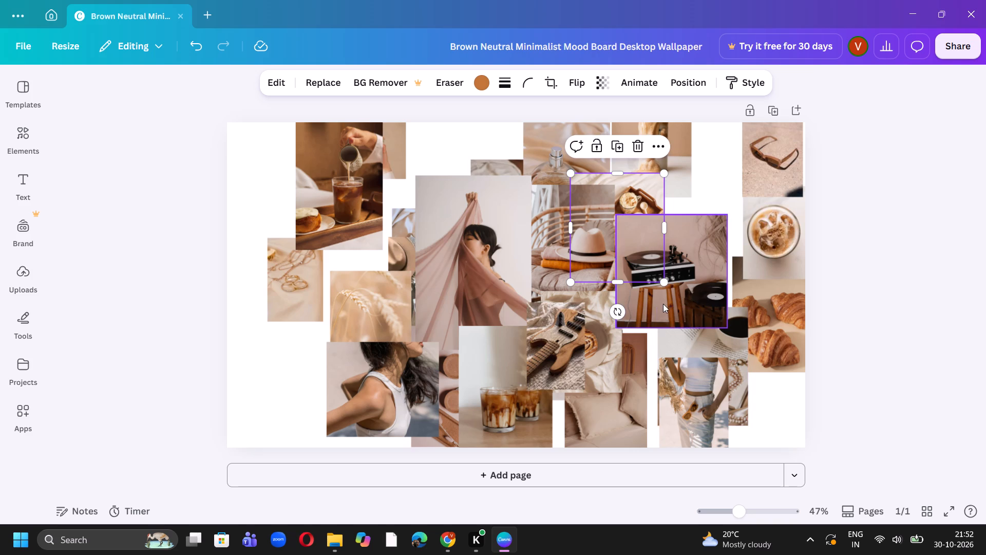
pyautogui.moveTo(663, 304); pyautogui.dragTo(632, 399)
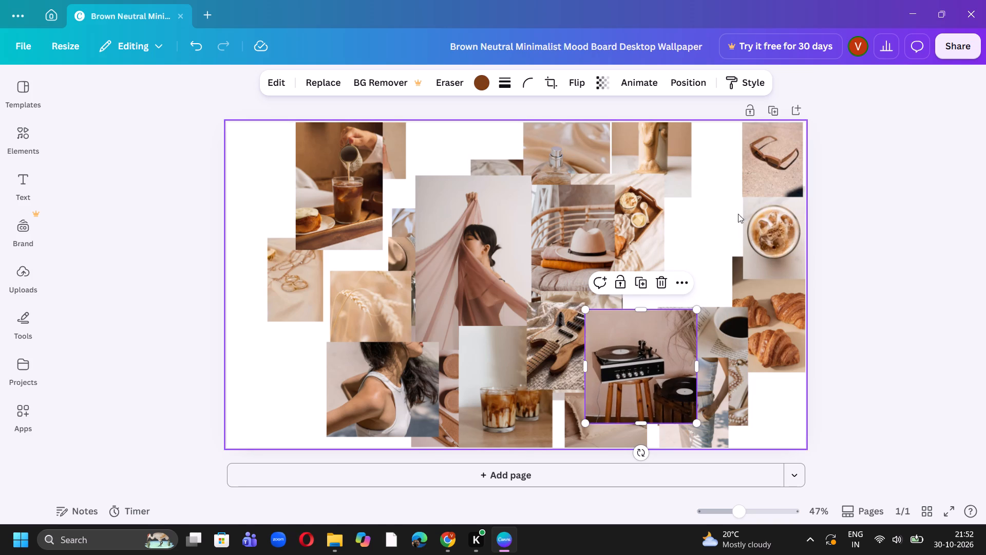
pyautogui.moveTo(757, 215); pyautogui.dragTo(663, 216)
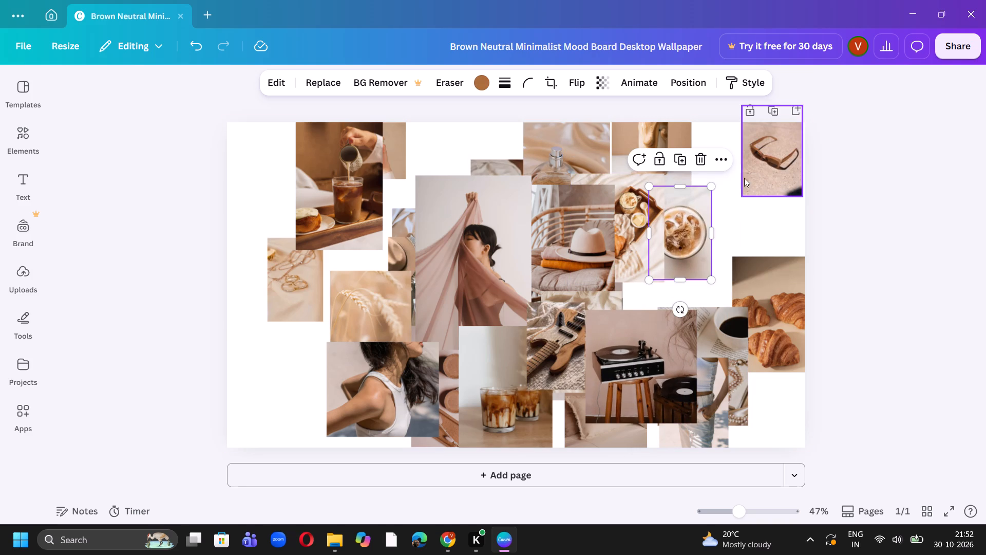
pyautogui.moveTo(767, 172); pyautogui.dragTo(732, 241)
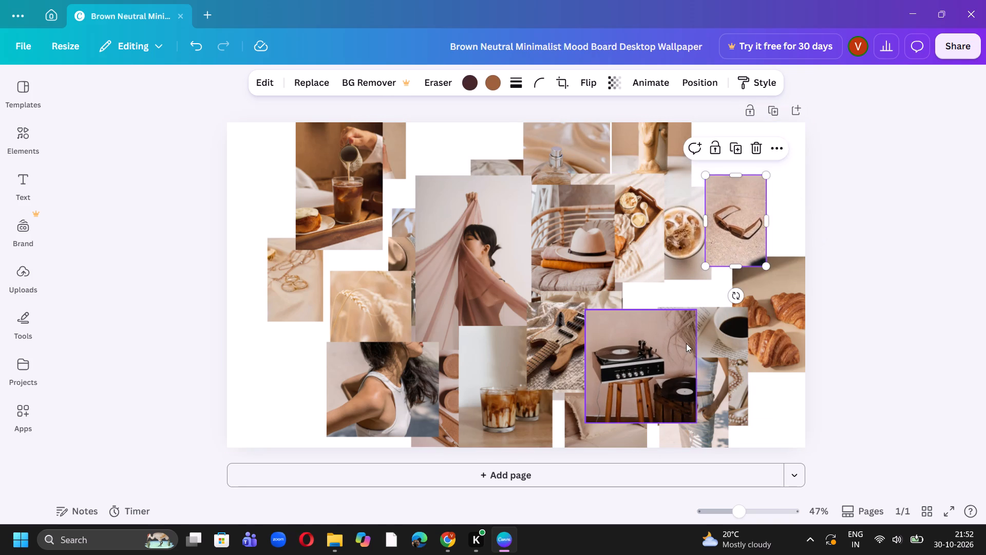
# Line up the bottom row: stool record player in the lower-left corner, followed by tank-top woman, brown cups, and iced-coffee glasses over the pillow photo.
pyautogui.moveTo(657, 349); pyautogui.dragTo(463, 368)
pyautogui.moveTo(463, 368); pyautogui.dragTo(314, 361)
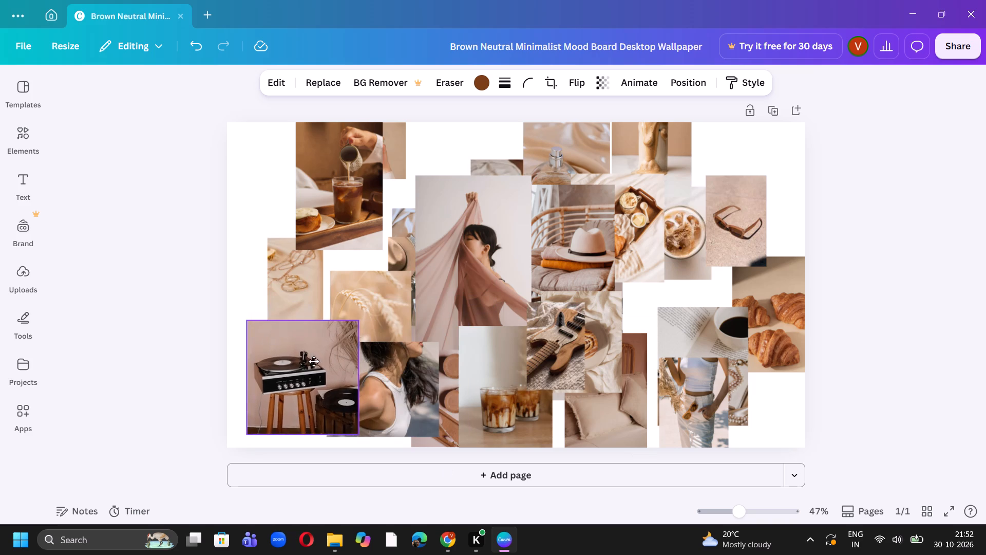
pyautogui.moveTo(314, 361); pyautogui.dragTo(290, 370)
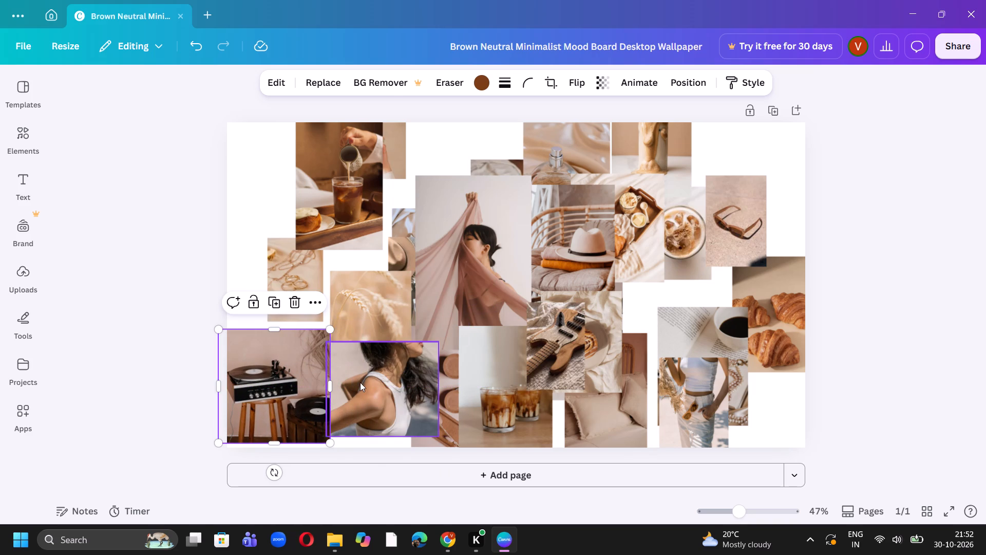
pyautogui.moveTo(360, 382); pyautogui.dragTo(377, 400)
pyautogui.moveTo(473, 394); pyautogui.dragTo(533, 394)
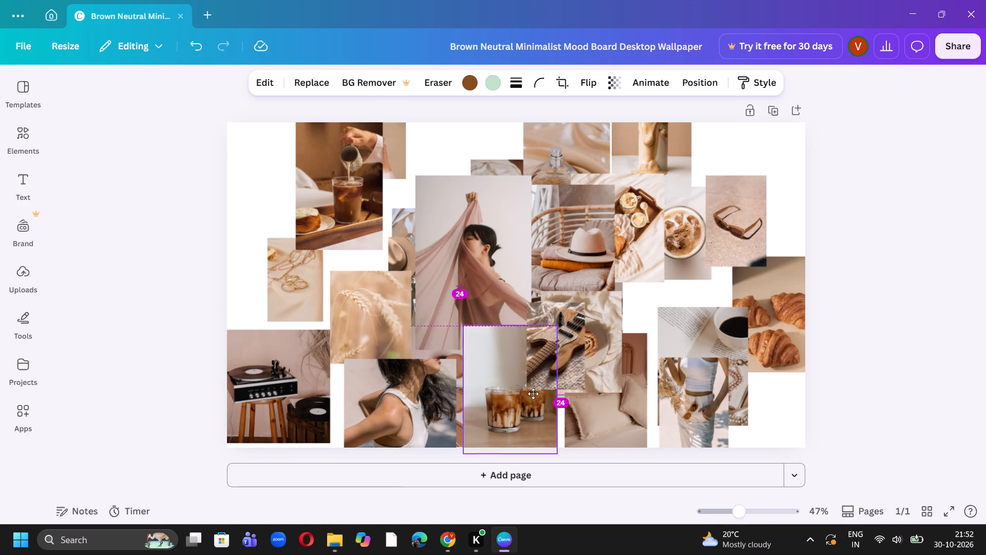
pyautogui.moveTo(533, 394); pyautogui.dragTo(561, 392)
pyautogui.moveTo(476, 398); pyautogui.dragTo(515, 403)
pyautogui.moveTo(448, 395); pyautogui.dragTo(438, 395)
pyautogui.moveTo(415, 393); pyautogui.dragTo(397, 392)
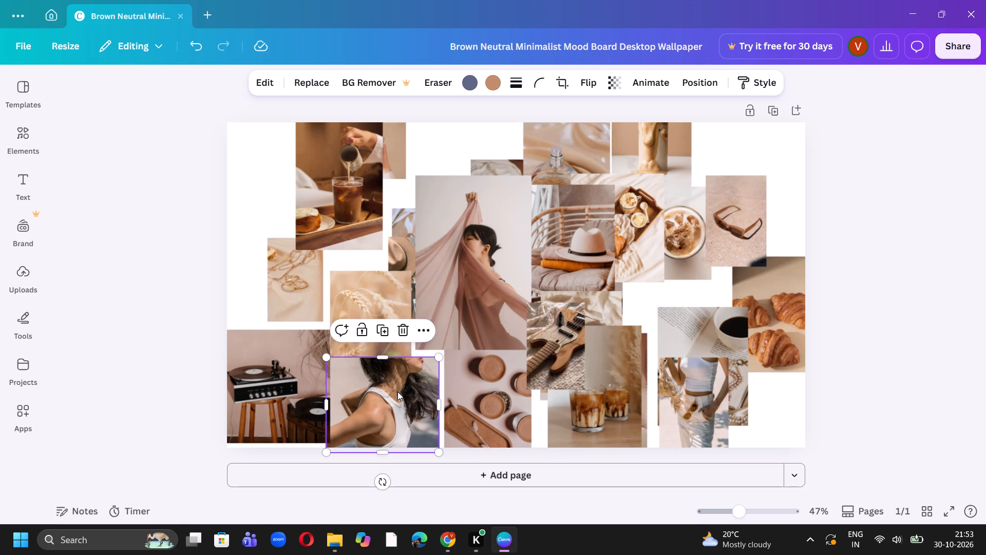
# Move the necklace photo to the left edge above the record player, poured coffee into the upper-left corner, and takeaway-cup photo slightly left along the top.
pyautogui.moveTo(306, 270); pyautogui.dragTo(283, 270)
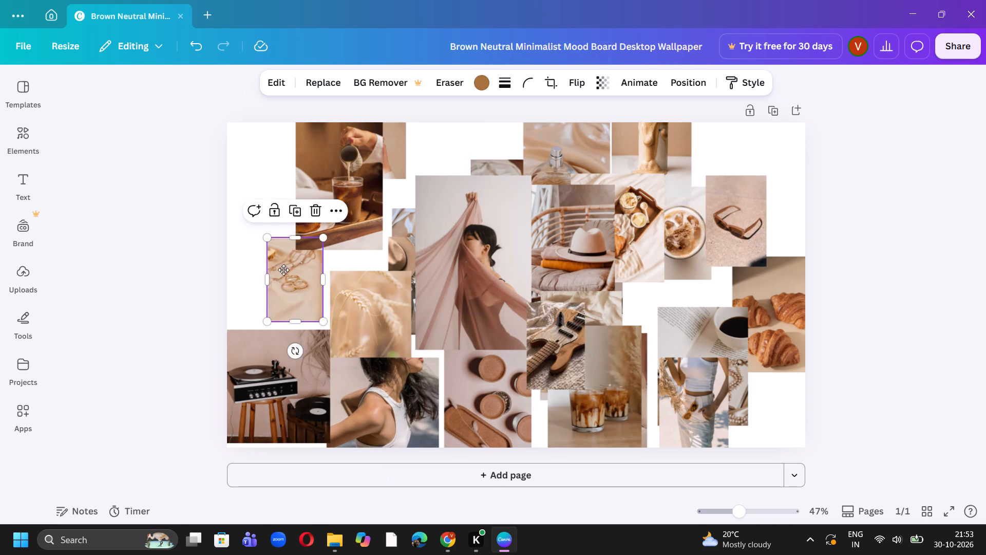
pyautogui.moveTo(283, 270); pyautogui.dragTo(264, 277)
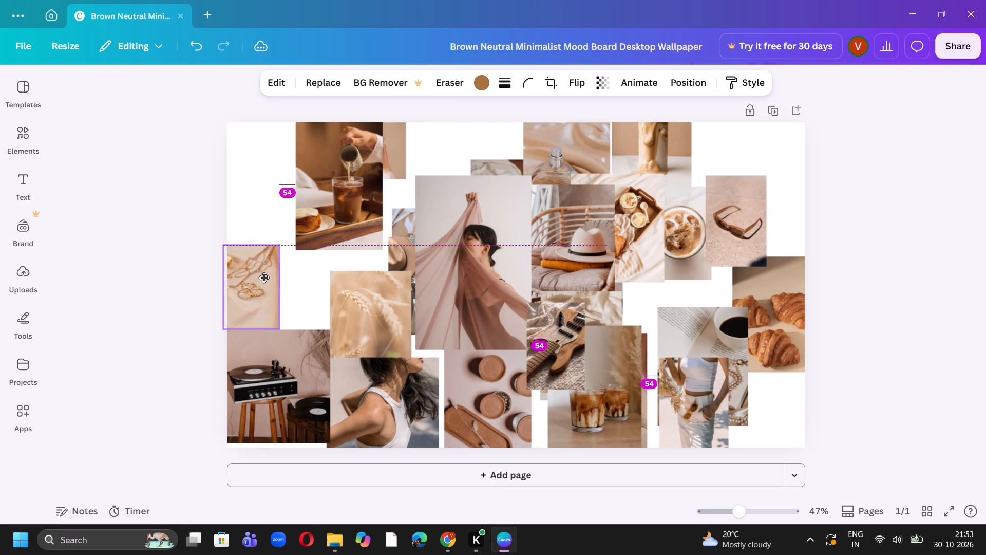
pyautogui.moveTo(264, 277); pyautogui.dragTo(266, 277)
pyautogui.moveTo(346, 201); pyautogui.dragTo(272, 199)
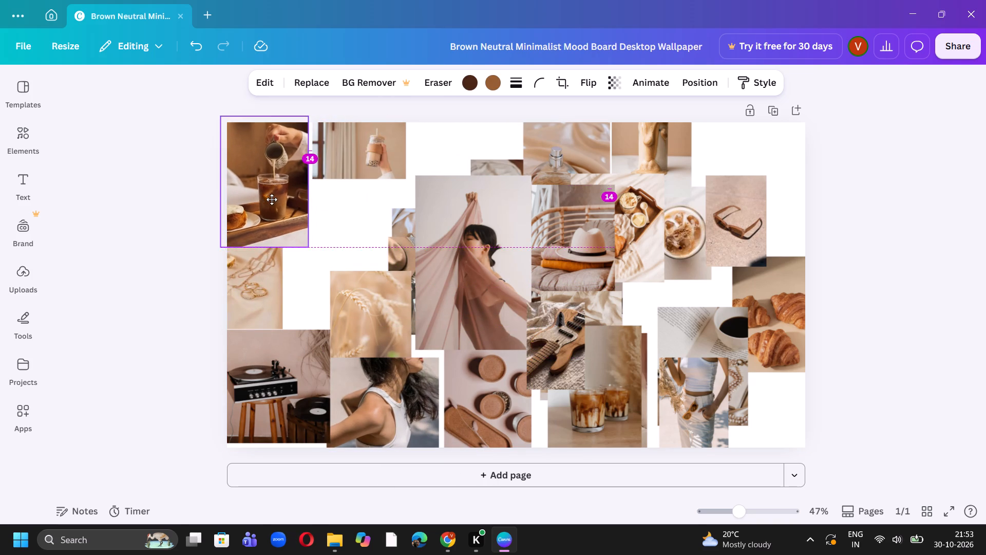
pyautogui.moveTo(272, 199); pyautogui.dragTo(272, 198)
pyautogui.click(368, 167)
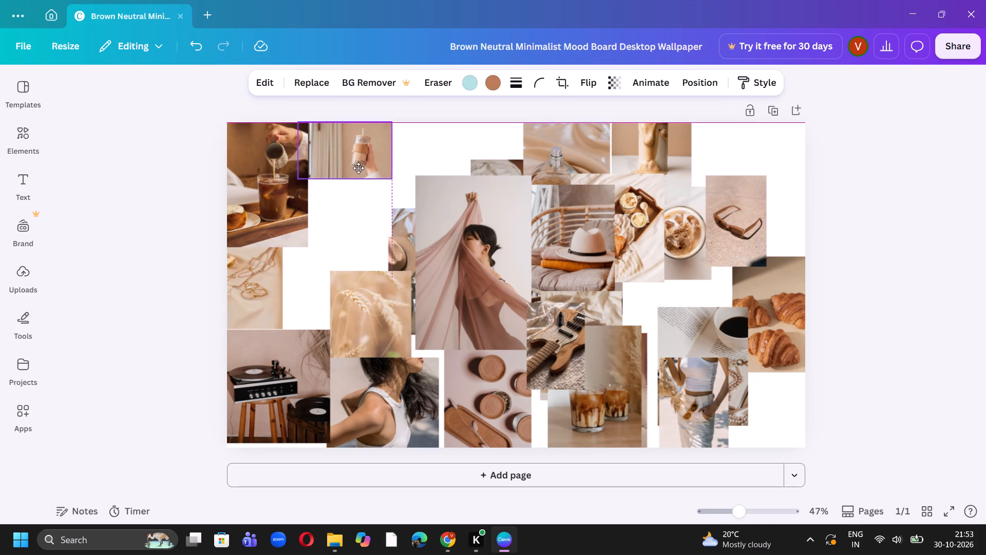
# Move the hat-and-camera photo up beside the poured coffee, the draped-fabric portrait to the top edge, and the hat chair above the brown cups.
pyautogui.moveTo(414, 309); pyautogui.dragTo(346, 211)
pyautogui.moveTo(500, 265); pyautogui.dragTo(461, 210)
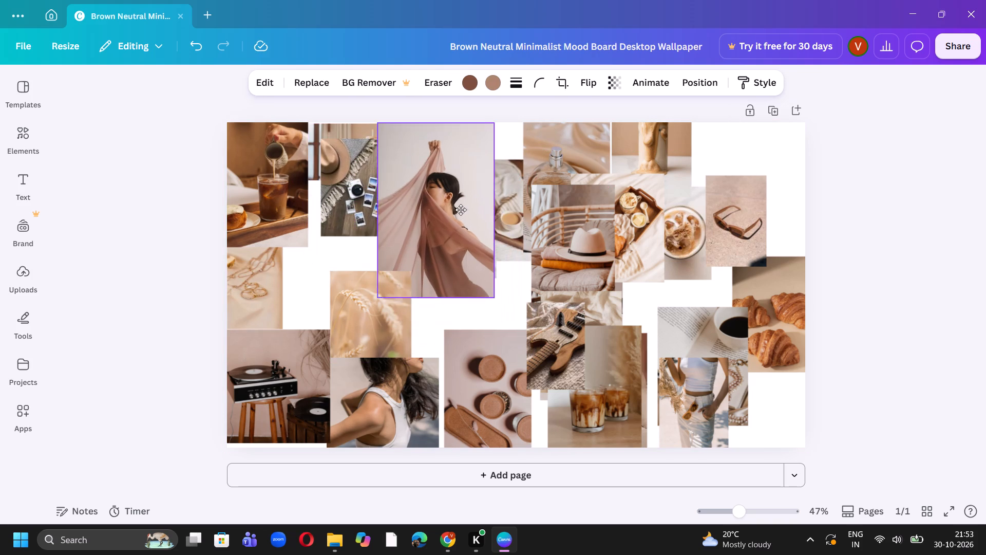
pyautogui.moveTo(461, 210); pyautogui.dragTo(459, 208)
pyautogui.moveTo(565, 212); pyautogui.dragTo(490, 261)
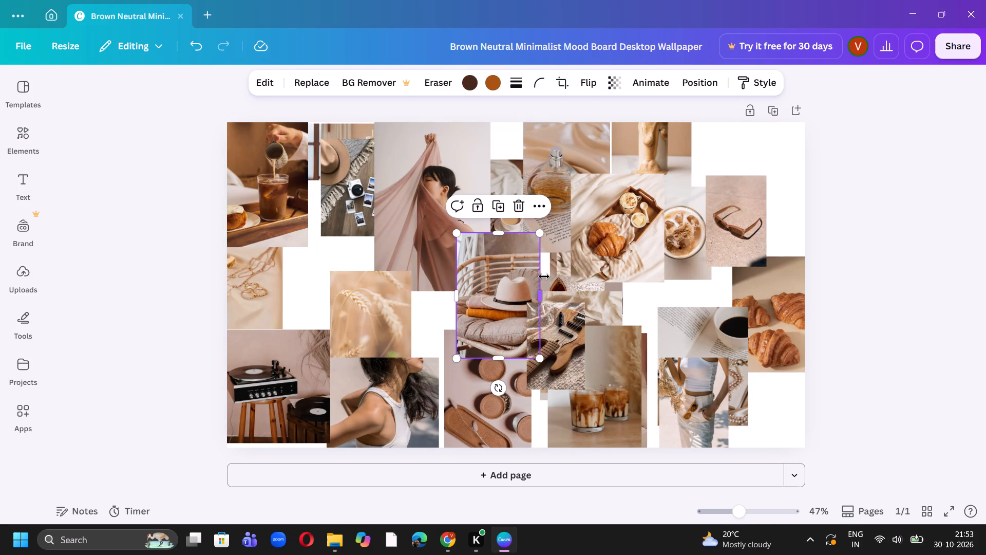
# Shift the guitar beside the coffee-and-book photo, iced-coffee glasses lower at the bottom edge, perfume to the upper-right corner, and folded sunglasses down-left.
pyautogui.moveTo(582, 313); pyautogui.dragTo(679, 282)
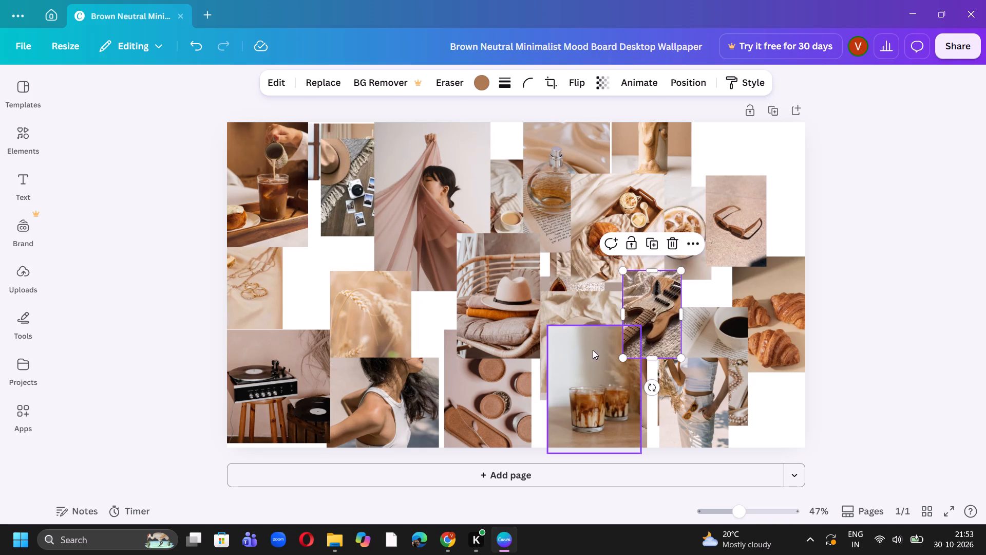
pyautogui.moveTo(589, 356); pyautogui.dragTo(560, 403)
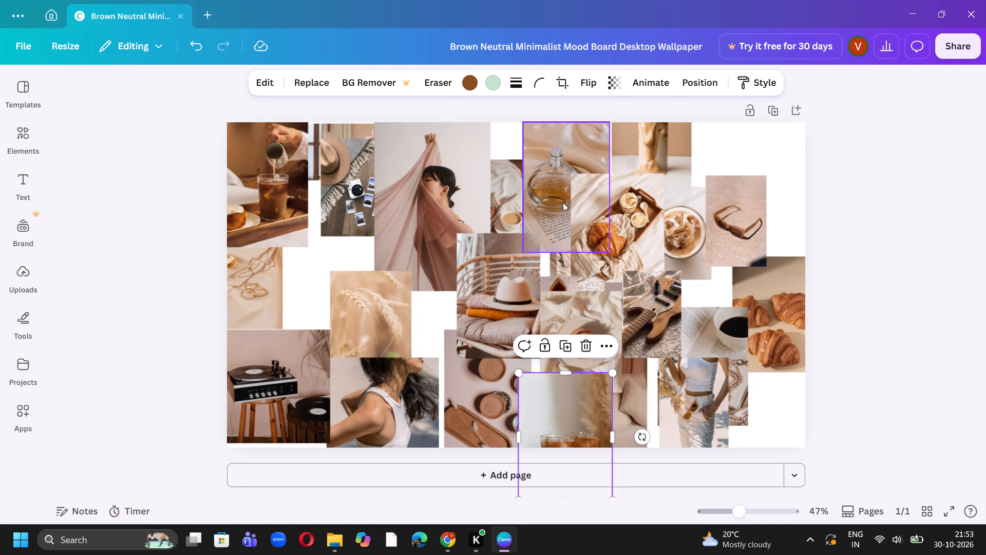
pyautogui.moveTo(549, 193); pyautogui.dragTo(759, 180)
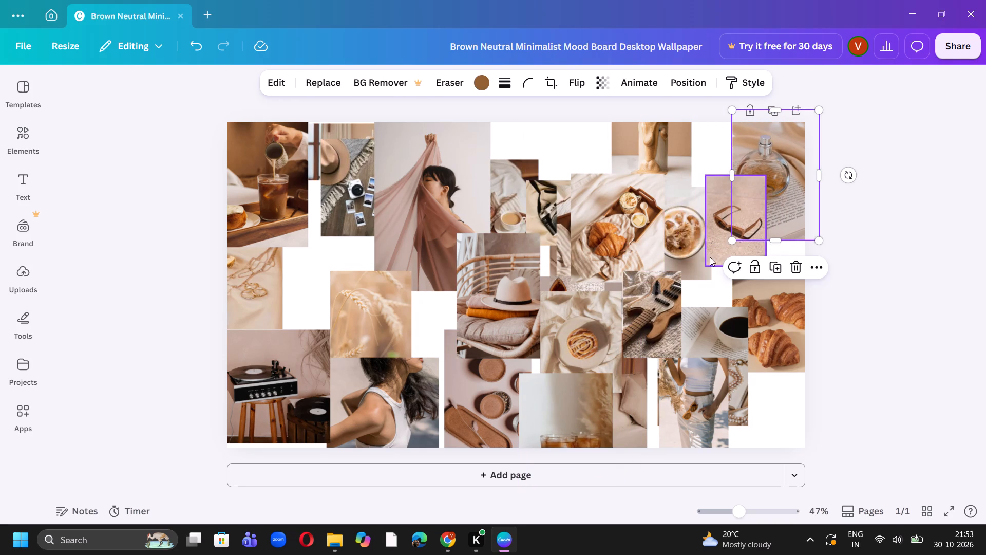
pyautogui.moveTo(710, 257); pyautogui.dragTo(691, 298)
# Move the teacup photo to the top edge, the croissant tray left over the draped-fabric portrait's side, and the hat chair right of the tray.
pyautogui.moveTo(524, 221); pyautogui.dragTo(501, 172)
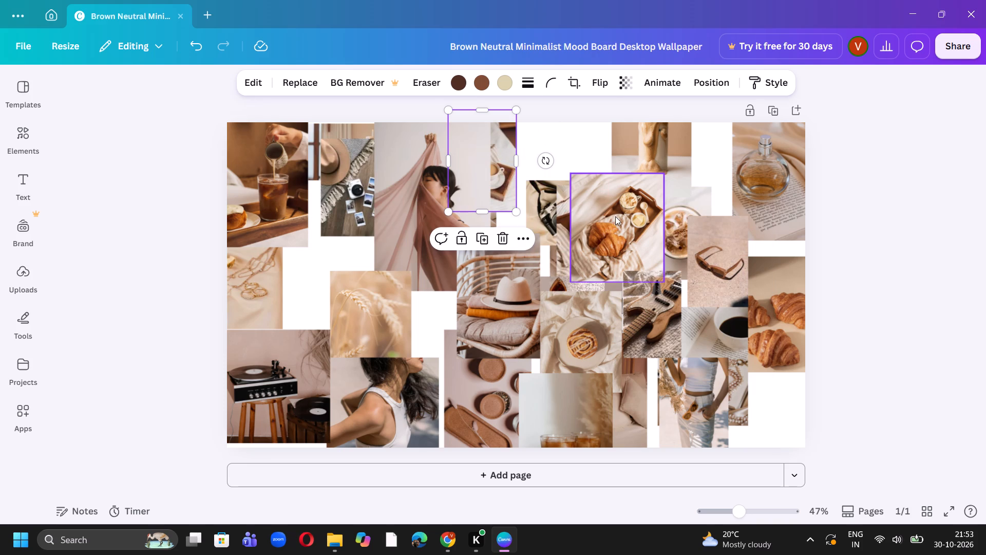
pyautogui.moveTo(615, 216); pyautogui.dragTo(520, 217)
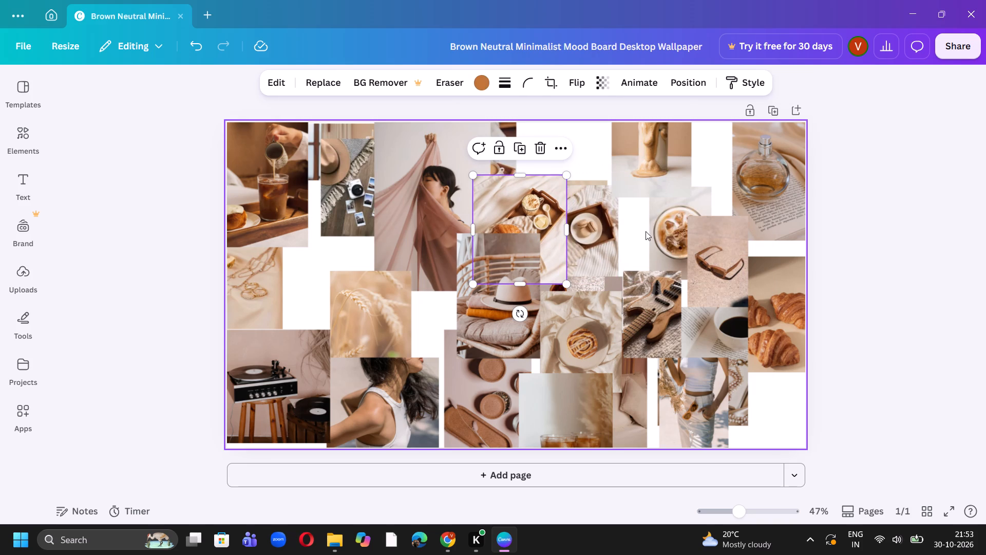
pyautogui.moveTo(646, 231); pyautogui.dragTo(647, 274)
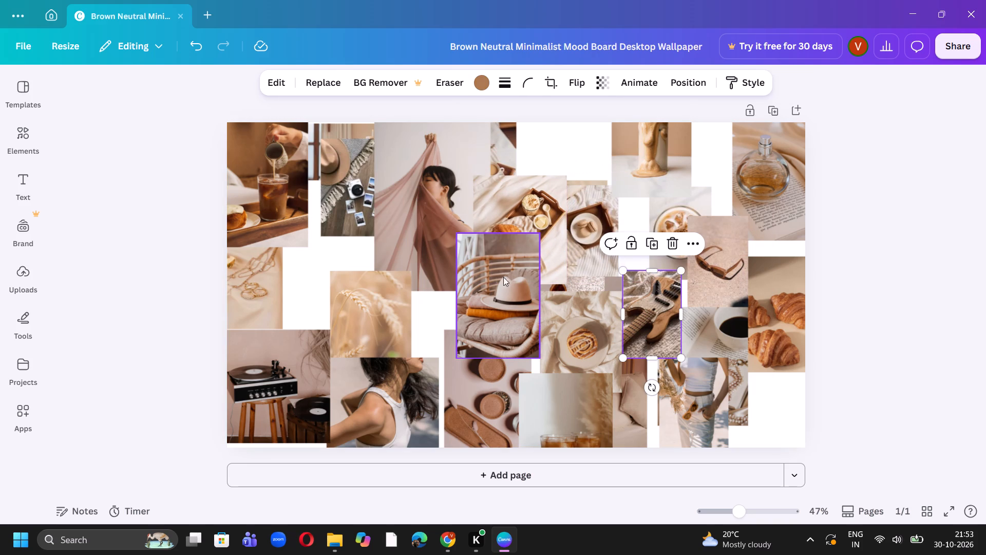
pyautogui.moveTo(498, 310); pyautogui.dragTo(574, 280)
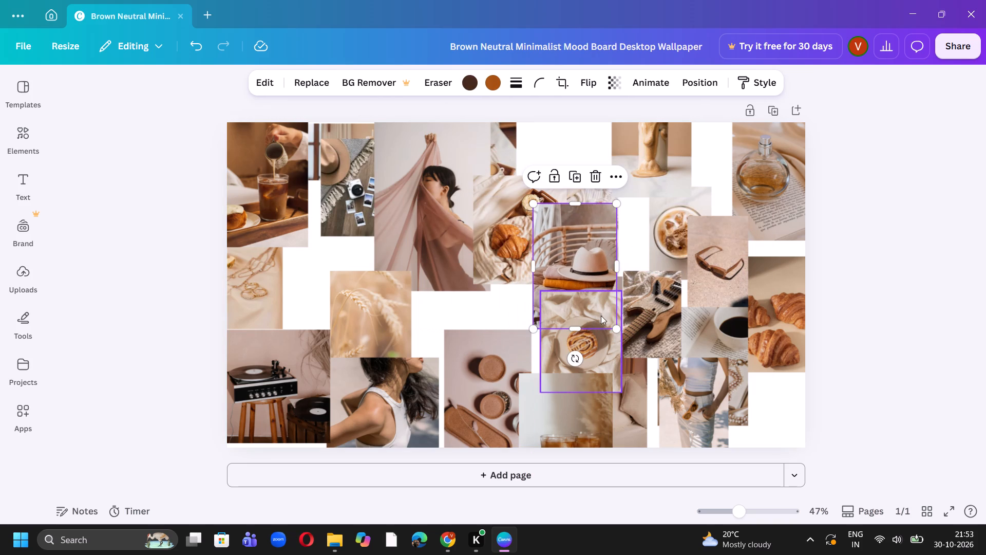
# Place the guitar over the hat chair, shift the coffee-and-book photo left, raise the brown cups rightward, and put the wheat photo beside them.
pyautogui.moveTo(650, 345); pyautogui.dragTo(555, 307)
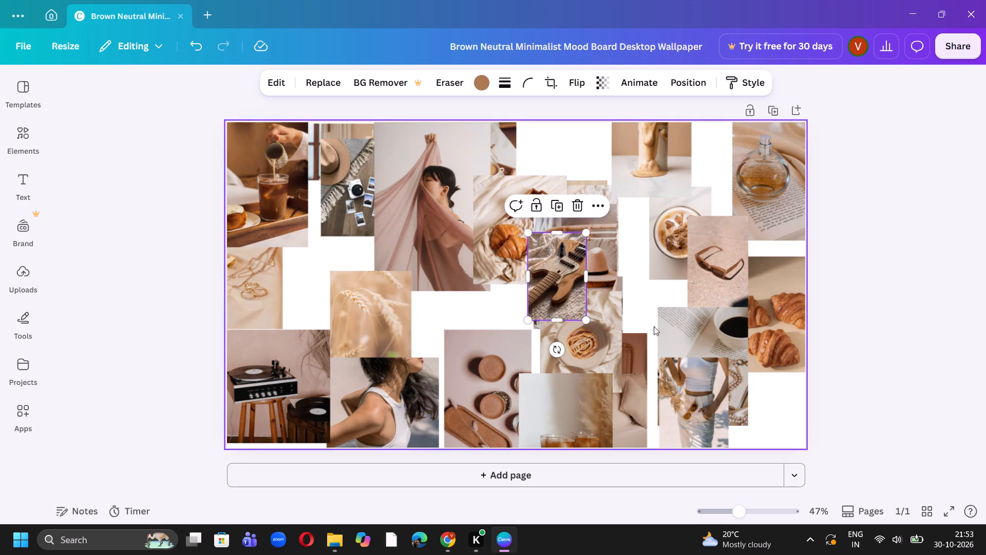
pyautogui.moveTo(693, 339); pyautogui.dragTo(628, 300)
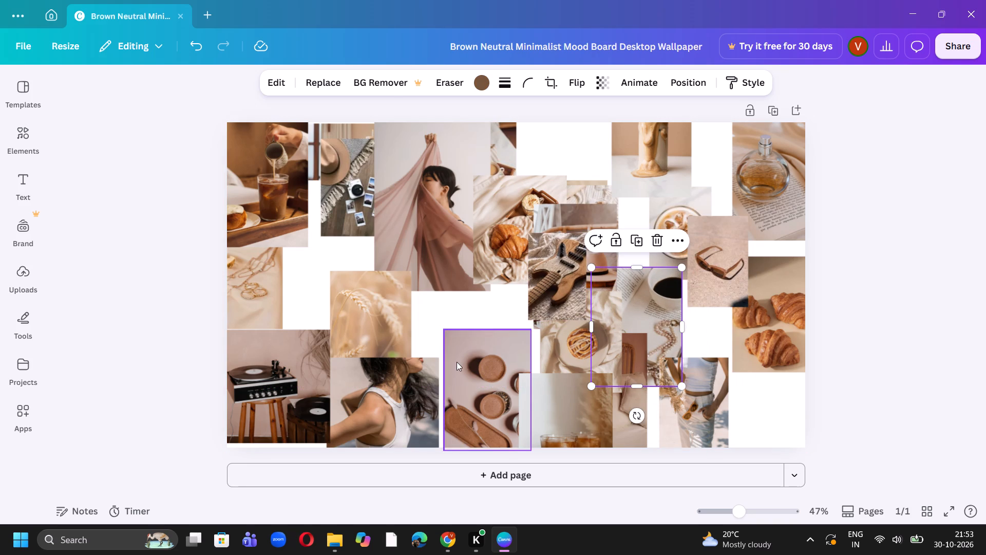
pyautogui.moveTo(457, 362); pyautogui.dragTo(502, 332)
pyautogui.moveTo(372, 298); pyautogui.dragTo(398, 310)
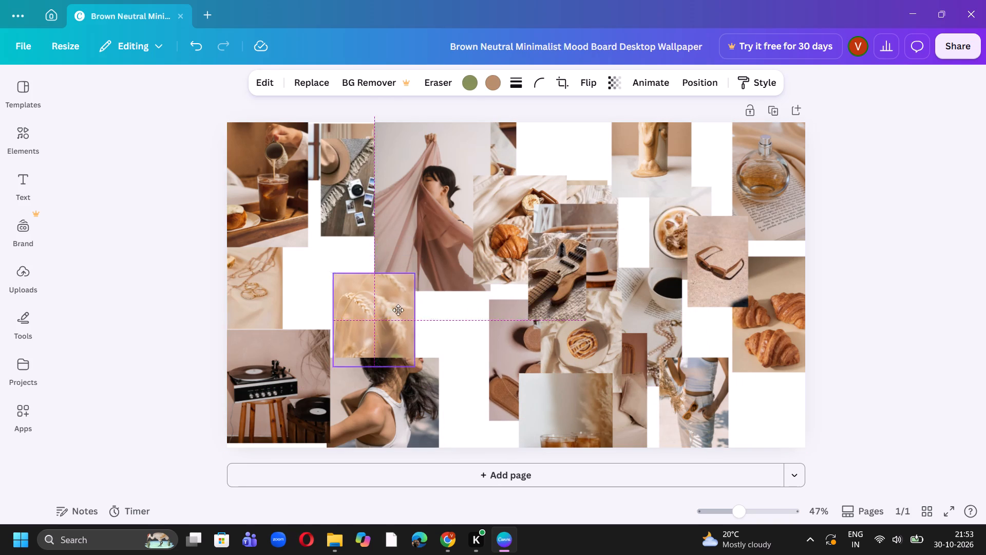
pyautogui.moveTo(398, 310); pyautogui.dragTo(441, 328)
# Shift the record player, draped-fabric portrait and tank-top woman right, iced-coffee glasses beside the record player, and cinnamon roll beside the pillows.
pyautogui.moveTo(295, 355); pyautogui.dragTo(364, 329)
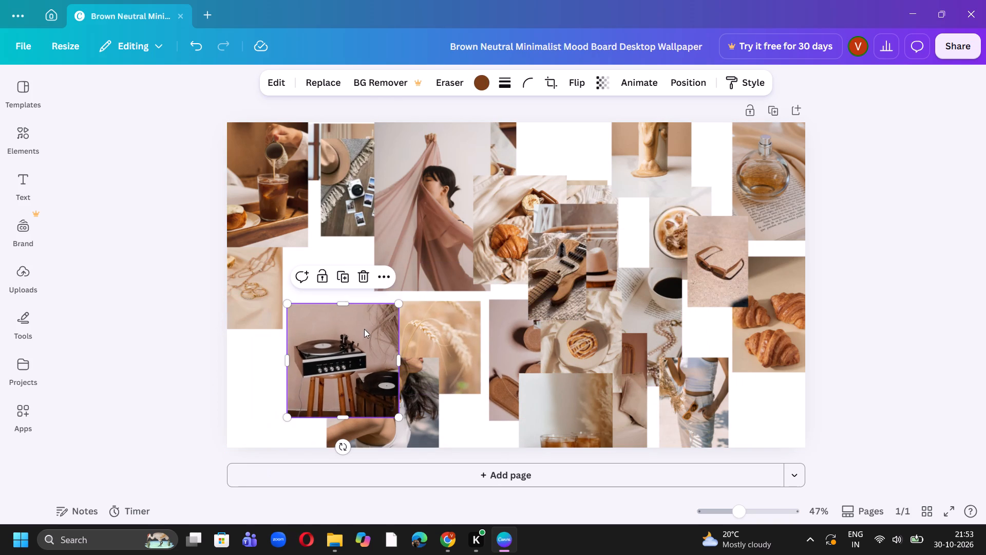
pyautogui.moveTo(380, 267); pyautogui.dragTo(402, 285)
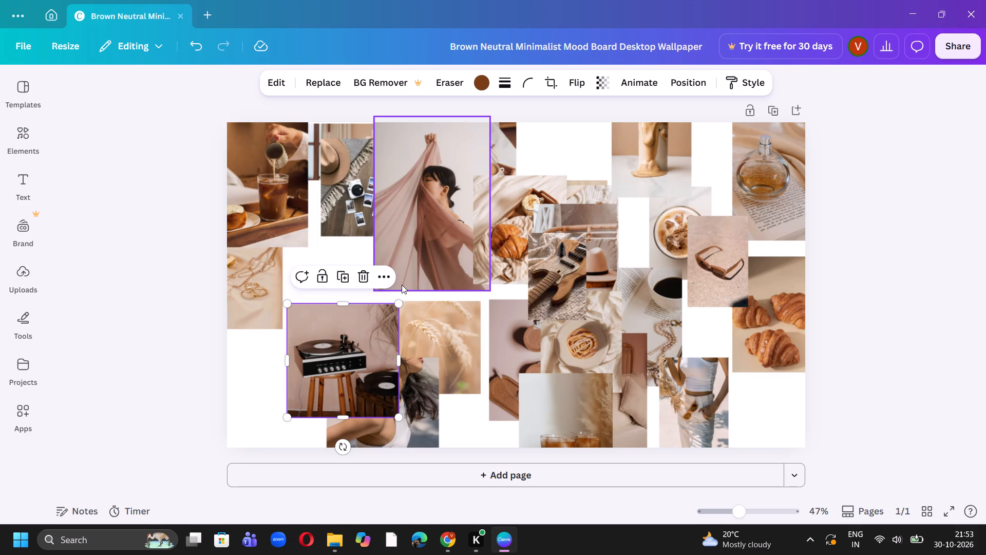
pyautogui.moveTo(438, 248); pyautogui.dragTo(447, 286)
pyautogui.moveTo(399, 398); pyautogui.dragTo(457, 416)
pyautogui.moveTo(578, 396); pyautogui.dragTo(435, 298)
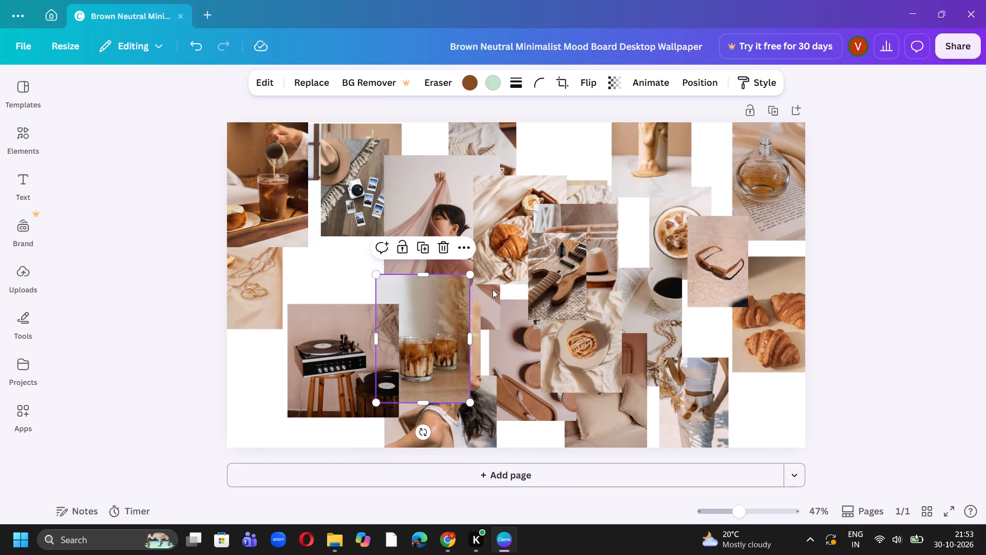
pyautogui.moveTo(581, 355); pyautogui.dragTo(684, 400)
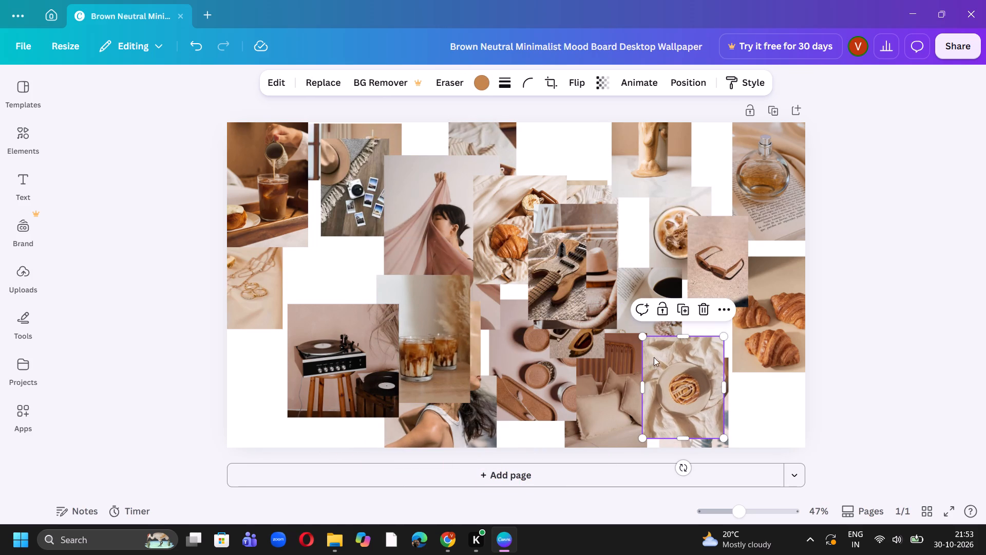
# Move the guitar up to the top edge, the hat chair left above the iced-coffee glasses, and the iced latte left above the coffee-and-book photo.
pyautogui.moveTo(553, 279); pyautogui.dragTo(553, 170)
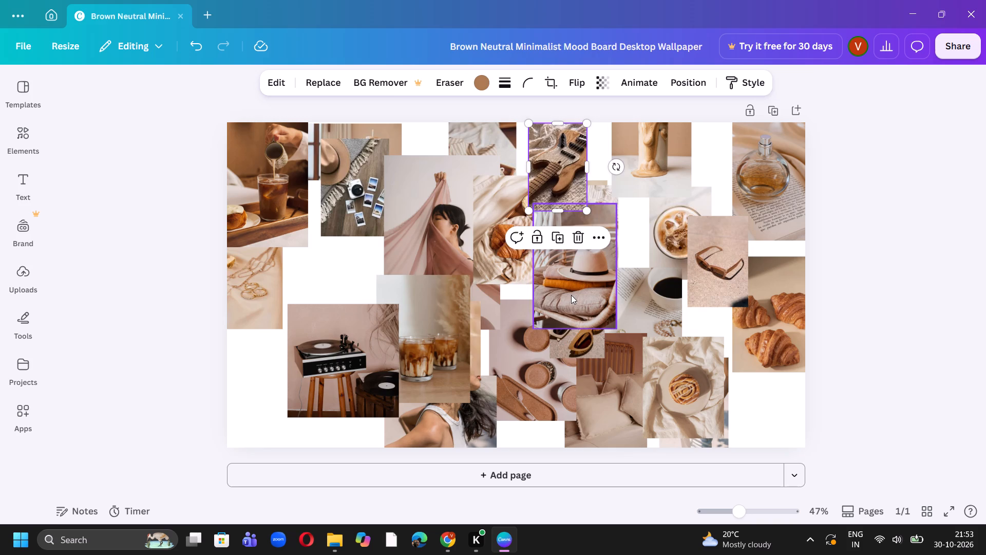
pyautogui.moveTo(571, 295); pyautogui.dragTo(467, 307)
pyautogui.moveTo(680, 259); pyautogui.dragTo(673, 256)
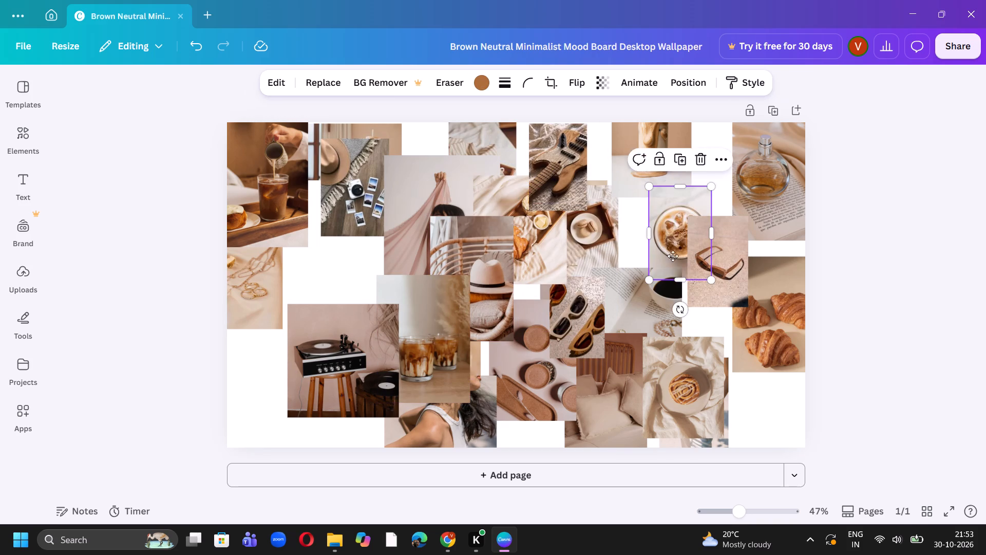
pyautogui.moveTo(673, 256); pyautogui.dragTo(646, 247)
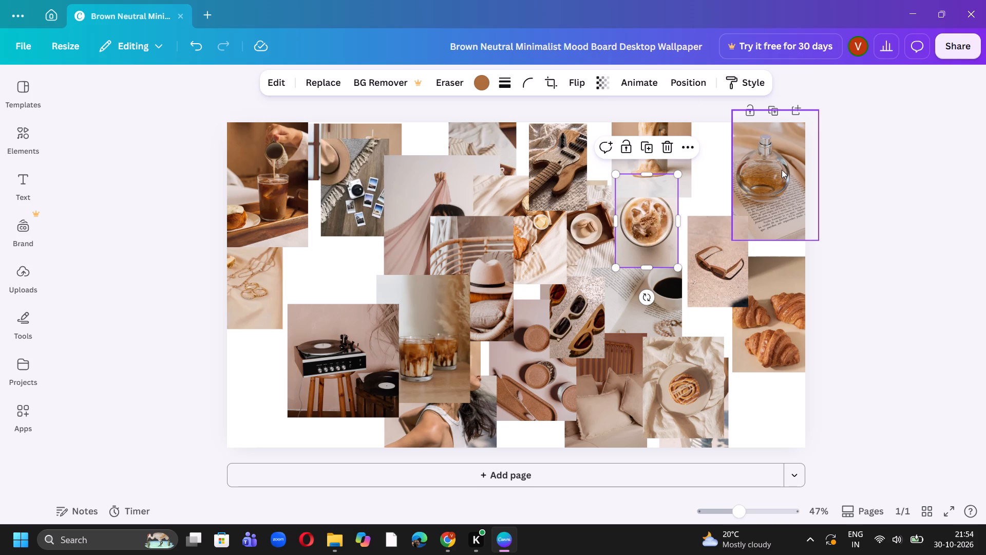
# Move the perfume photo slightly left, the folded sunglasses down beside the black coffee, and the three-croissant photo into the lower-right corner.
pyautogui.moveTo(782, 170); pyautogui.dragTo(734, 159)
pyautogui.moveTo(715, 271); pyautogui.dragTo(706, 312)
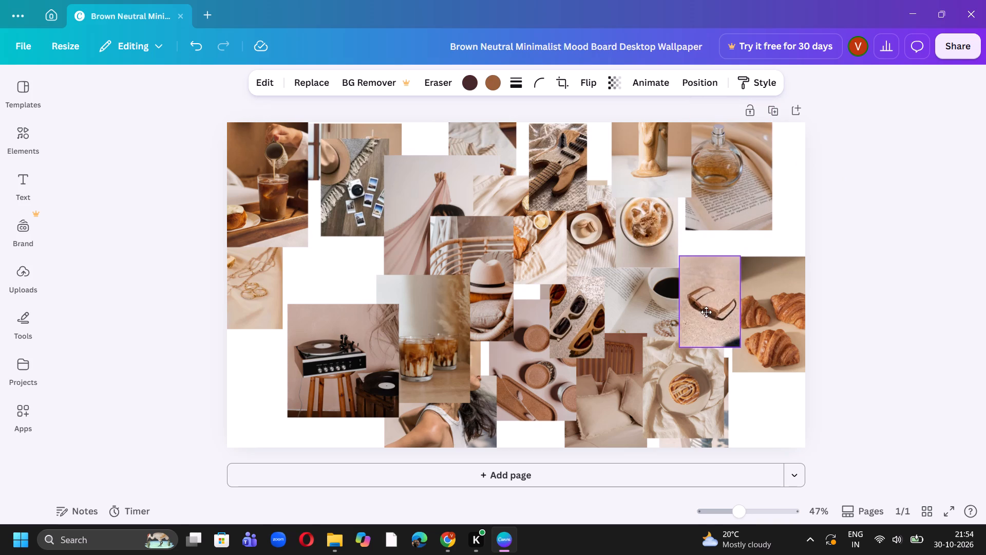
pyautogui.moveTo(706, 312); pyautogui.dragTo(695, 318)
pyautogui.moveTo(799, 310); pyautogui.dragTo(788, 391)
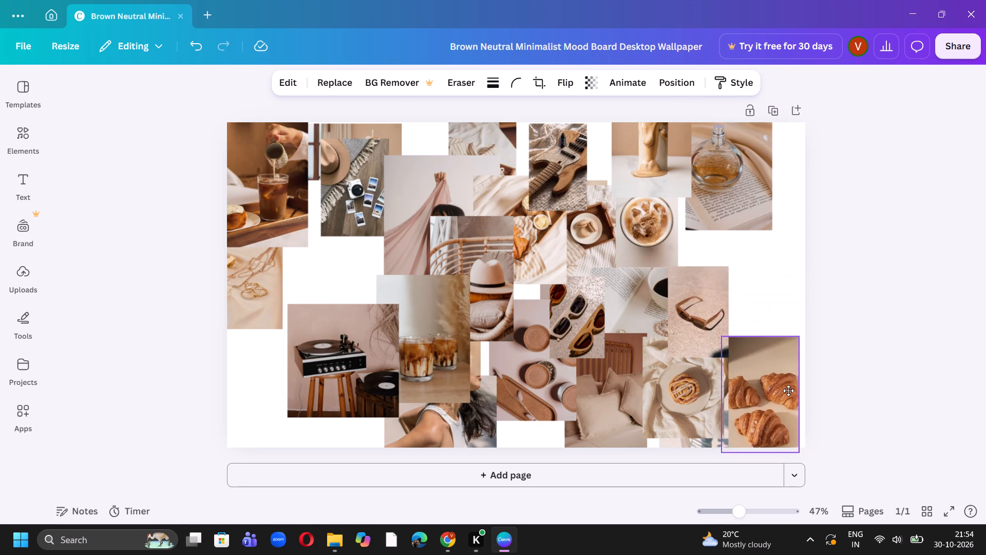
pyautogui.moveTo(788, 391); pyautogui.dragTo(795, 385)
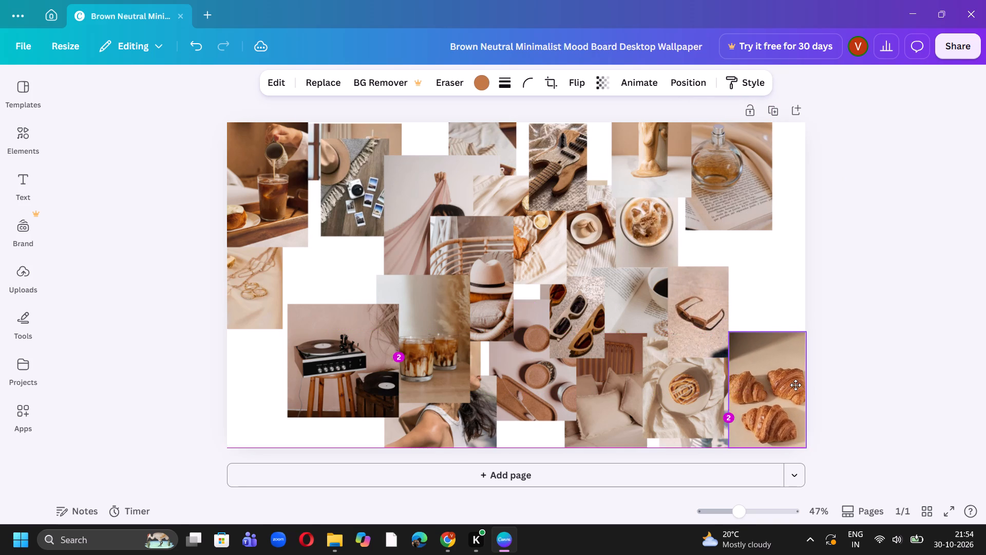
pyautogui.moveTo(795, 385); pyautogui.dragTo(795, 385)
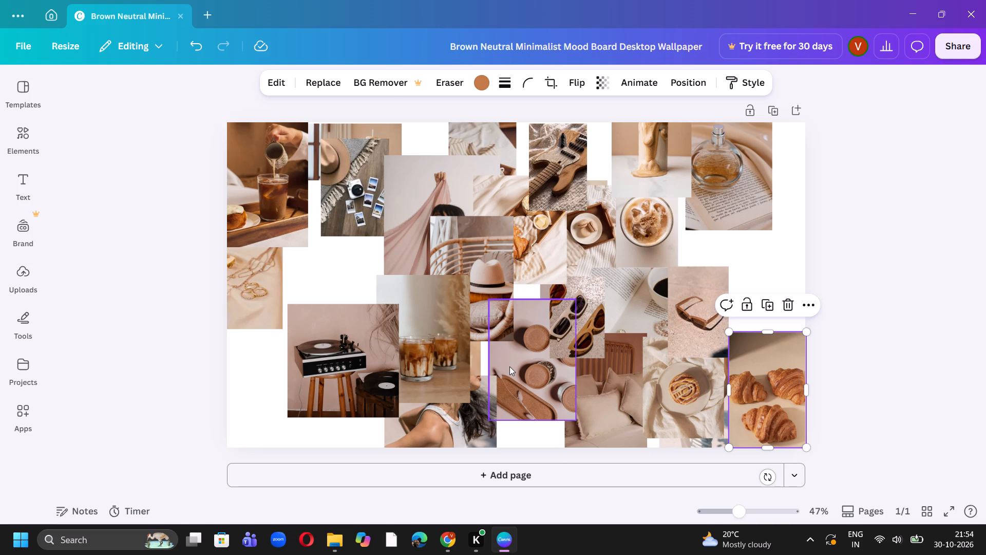
# Rebuild the lower left: record player in the corner, tank-top woman beside it, draped-fabric portrait above, brown cups raised, iced-coffee glasses by the pillows.
pyautogui.moveTo(509, 366); pyautogui.dragTo(430, 299)
pyautogui.moveTo(423, 375); pyautogui.dragTo(523, 424)
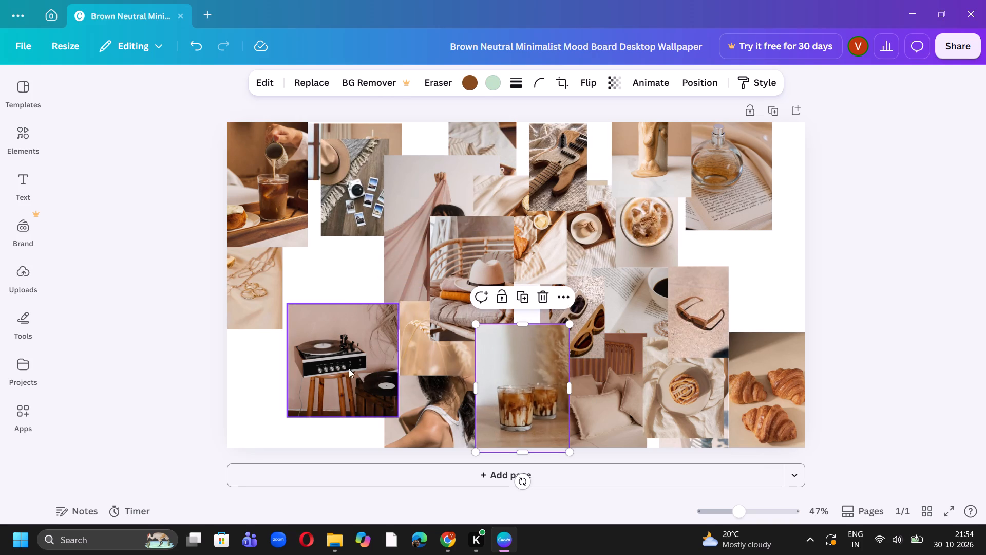
pyautogui.moveTo(343, 367); pyautogui.dragTo(282, 399)
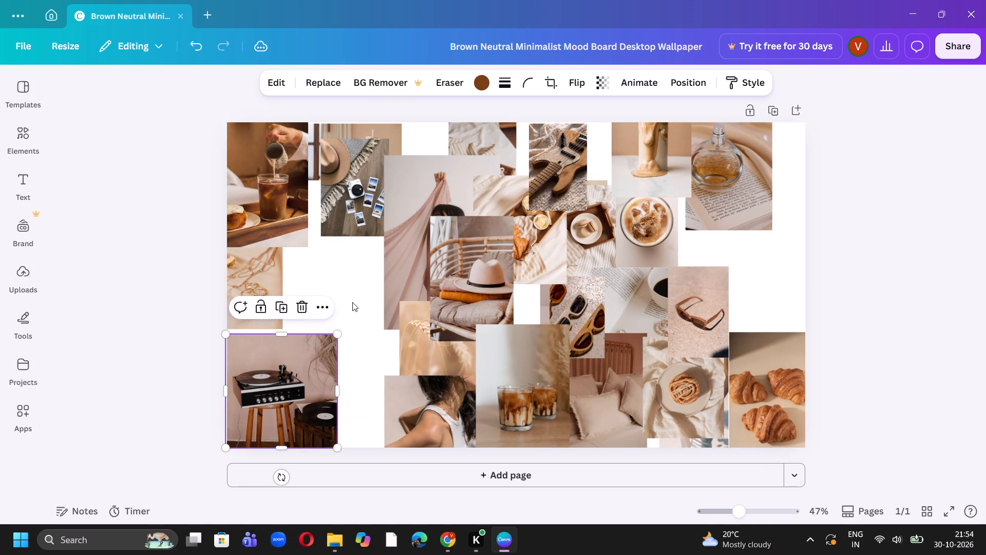
pyautogui.moveTo(415, 254); pyautogui.dragTo(312, 279)
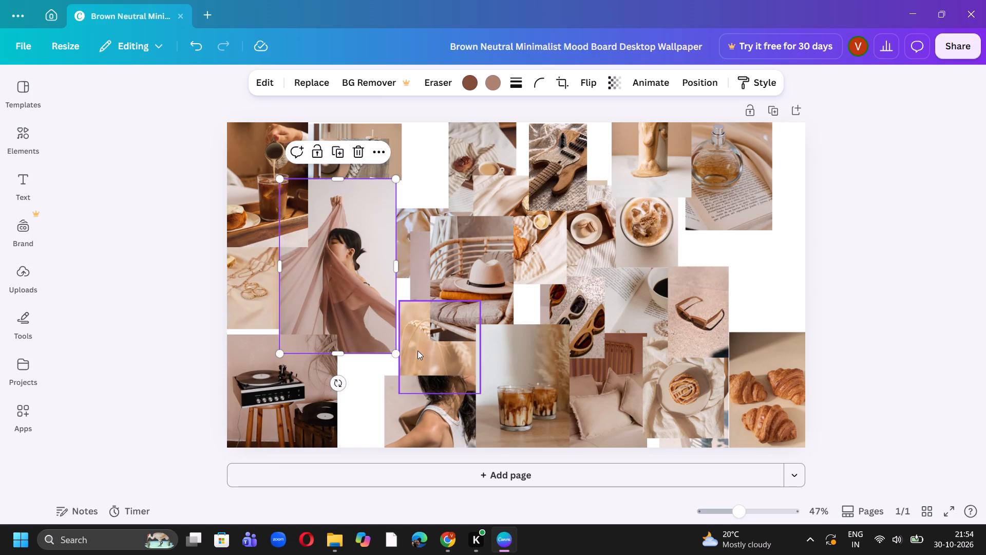
pyautogui.moveTo(412, 415); pyautogui.dragTo(350, 393)
# Move the brown cups right, the wide blanket-spread photo to the top edge, the hat chair left, and the draped-fabric portrait behind the croissant tray.
pyautogui.moveTo(411, 288); pyautogui.dragTo(501, 265)
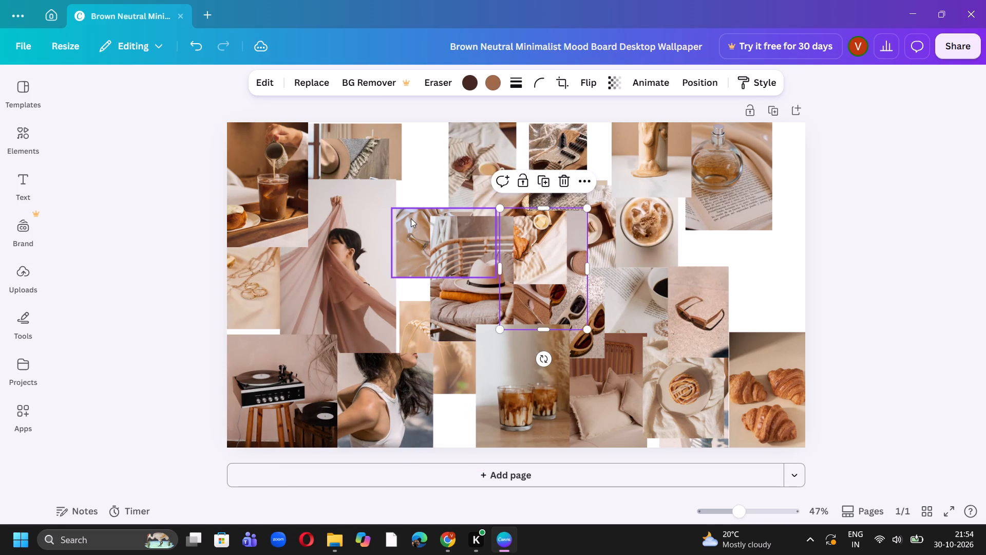
pyautogui.moveTo(410, 221); pyautogui.dragTo(401, 133)
pyautogui.moveTo(446, 267); pyautogui.dragTo(444, 267)
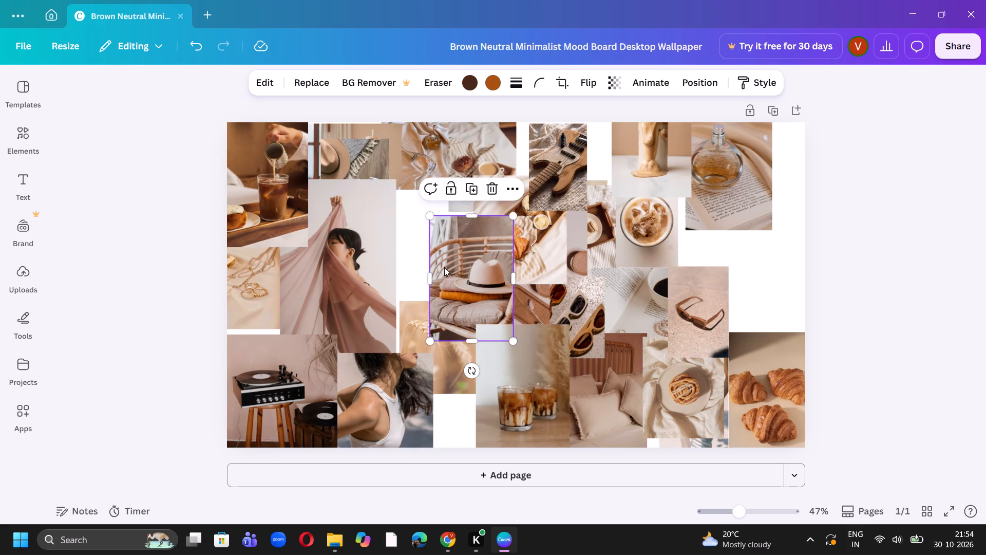
pyautogui.moveTo(444, 267); pyautogui.dragTo(400, 255)
pyautogui.moveTo(378, 330); pyautogui.dragTo(517, 327)
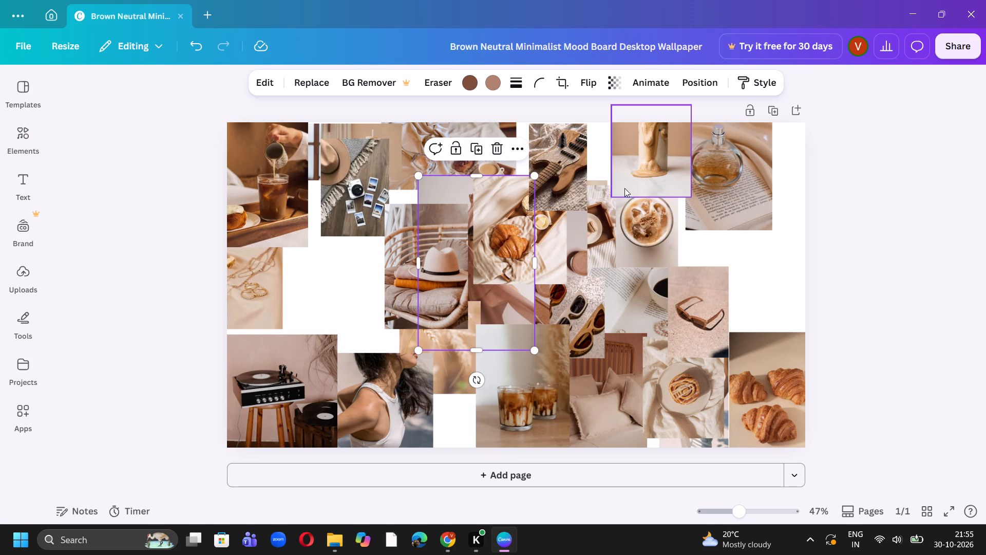
# Rearrange the upper right: iced latte in the corner, folded sunglasses beside it, perfume left of the sunglasses, and takeaway-cup photo moved below them.
pyautogui.moveTo(656, 140); pyautogui.dragTo(734, 258)
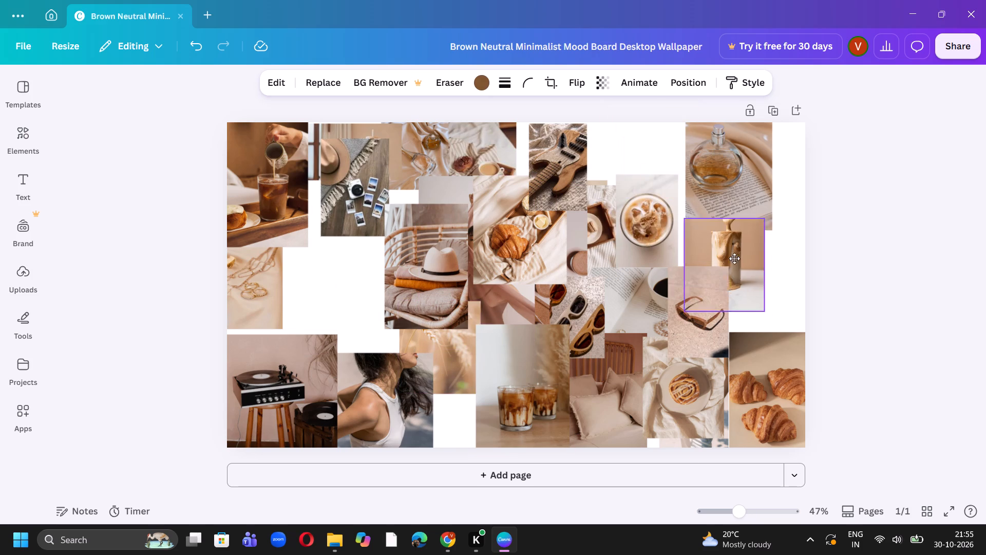
pyautogui.moveTo(734, 258); pyautogui.dragTo(734, 258)
pyautogui.moveTo(764, 166); pyautogui.dragTo(646, 156)
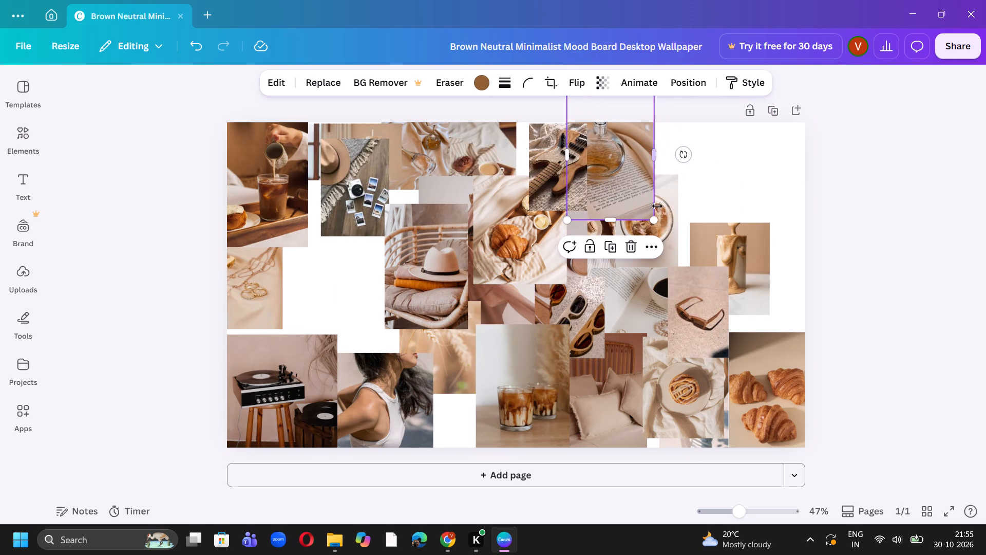
pyautogui.moveTo(656, 228); pyautogui.dragTo(812, 153)
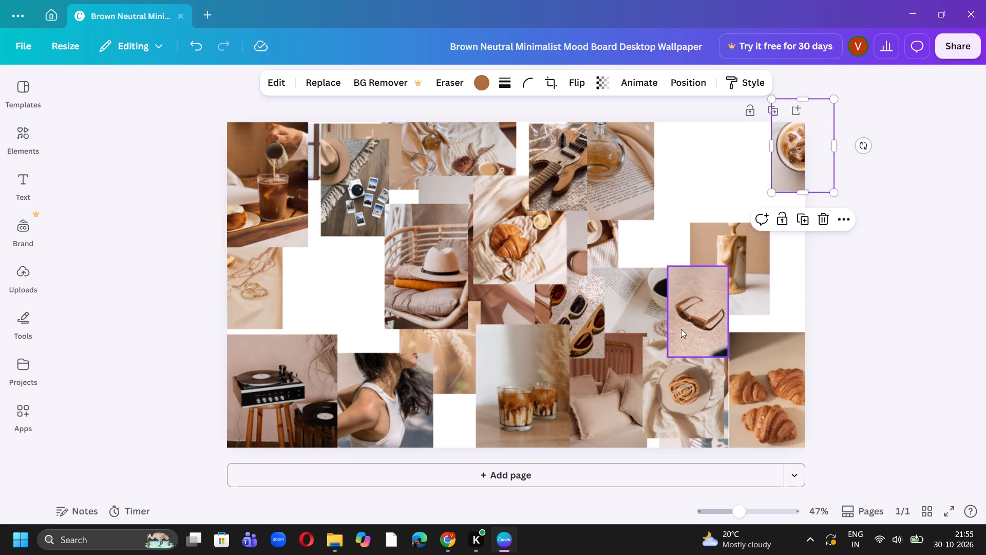
pyautogui.moveTo(681, 329); pyautogui.dragTo(726, 179)
pyautogui.moveTo(629, 184); pyautogui.dragTo(690, 190)
# Place the coffee-and-book photo below the perfume, the takeaway-cup photo at the right edge under the sunglasses, and the three-croissant photo beneath it.
pyautogui.moveTo(635, 322); pyautogui.dragTo(639, 313)
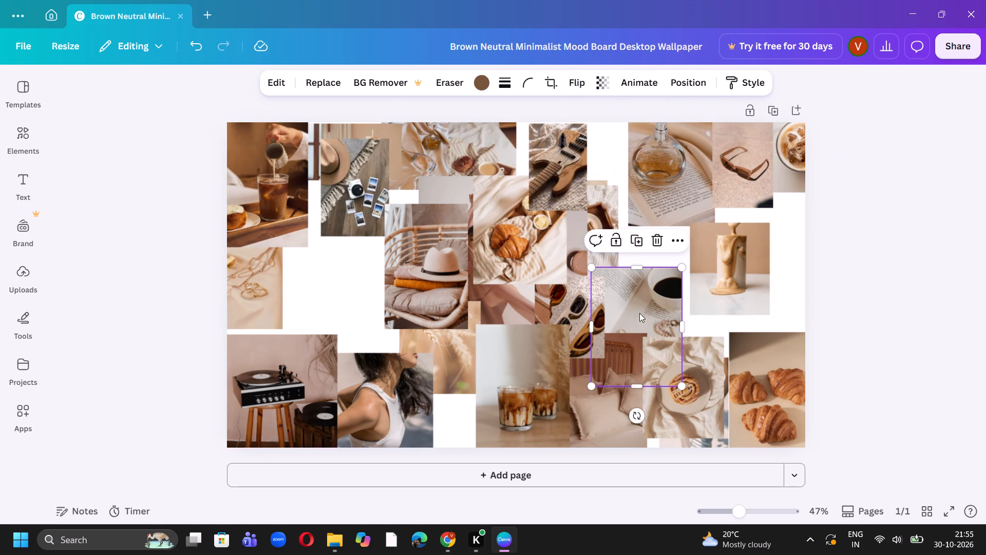
pyautogui.moveTo(639, 313); pyautogui.dragTo(656, 273)
pyautogui.moveTo(717, 266); pyautogui.dragTo(754, 247)
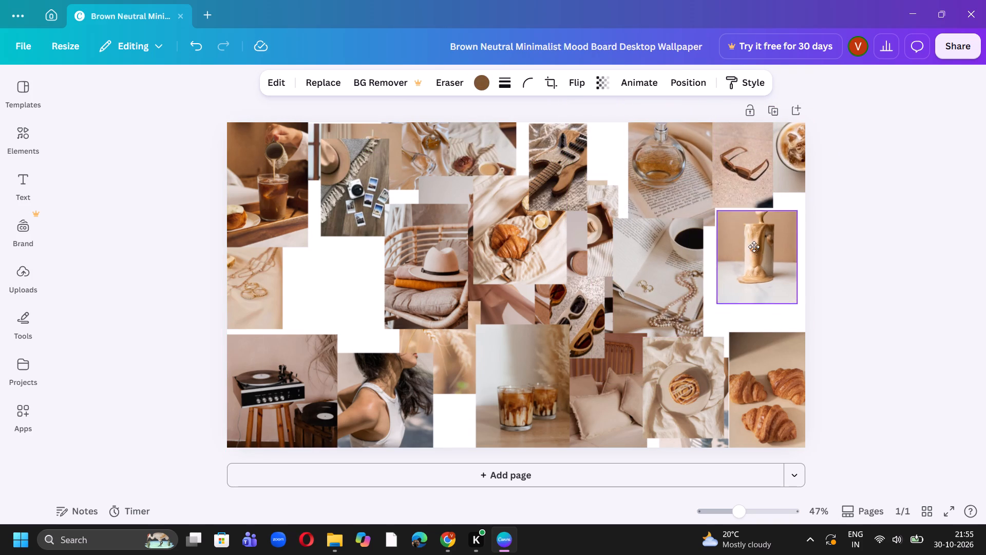
pyautogui.moveTo(754, 247); pyautogui.dragTo(759, 234)
pyautogui.moveTo(754, 374); pyautogui.dragTo(752, 324)
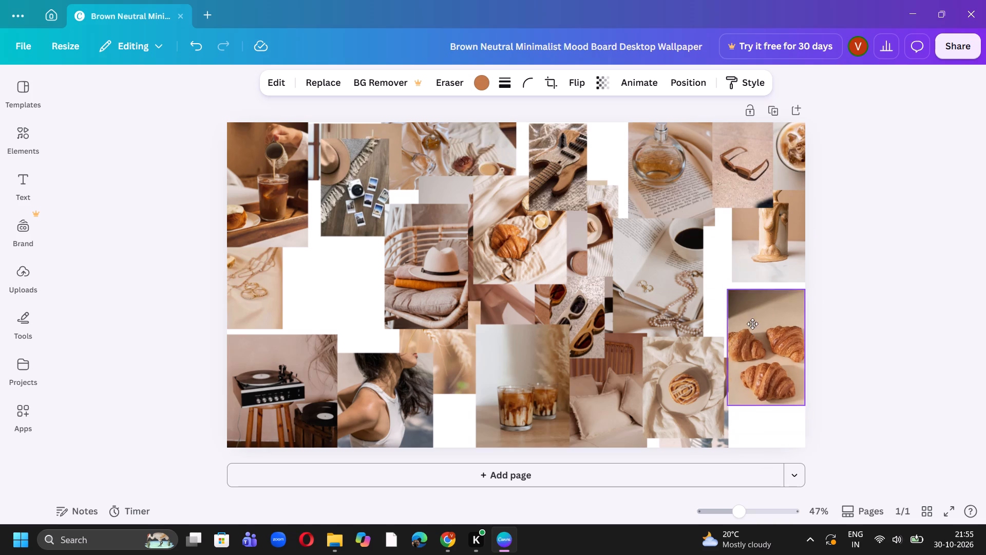
pyautogui.moveTo(752, 324); pyautogui.dragTo(752, 318)
# Move the cinnamon roll to the lower-right corner, white-top woman beside the pillows, coffee-and-book photo against the right-edge photos, and multi-pair sunglasses beside it.
pyautogui.moveTo(705, 392); pyautogui.dragTo(769, 397)
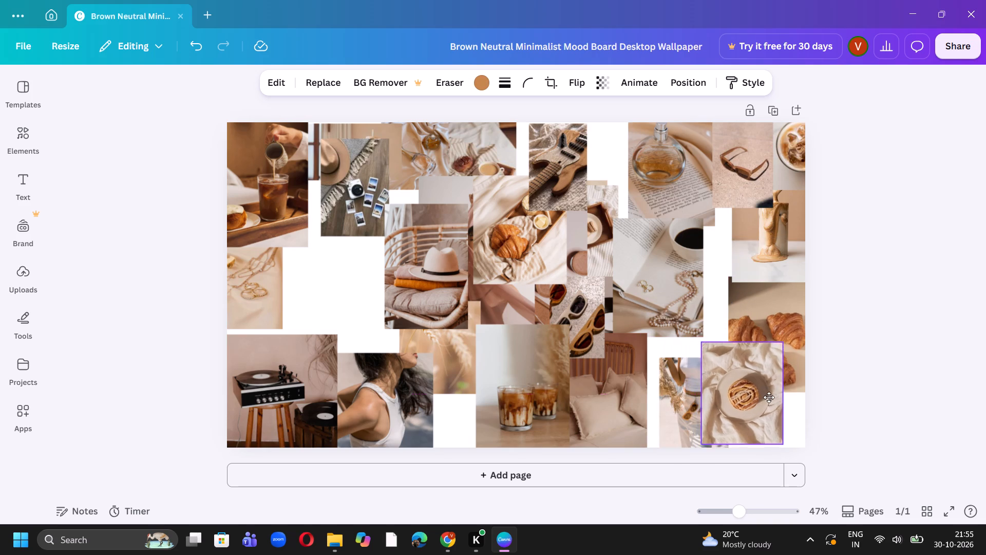
pyautogui.moveTo(769, 397); pyautogui.dragTo(788, 398)
pyautogui.moveTo(706, 398); pyautogui.dragTo(685, 394)
pyautogui.moveTo(674, 266); pyautogui.dragTo(707, 286)
pyautogui.moveTo(597, 320); pyautogui.dragTo(637, 298)
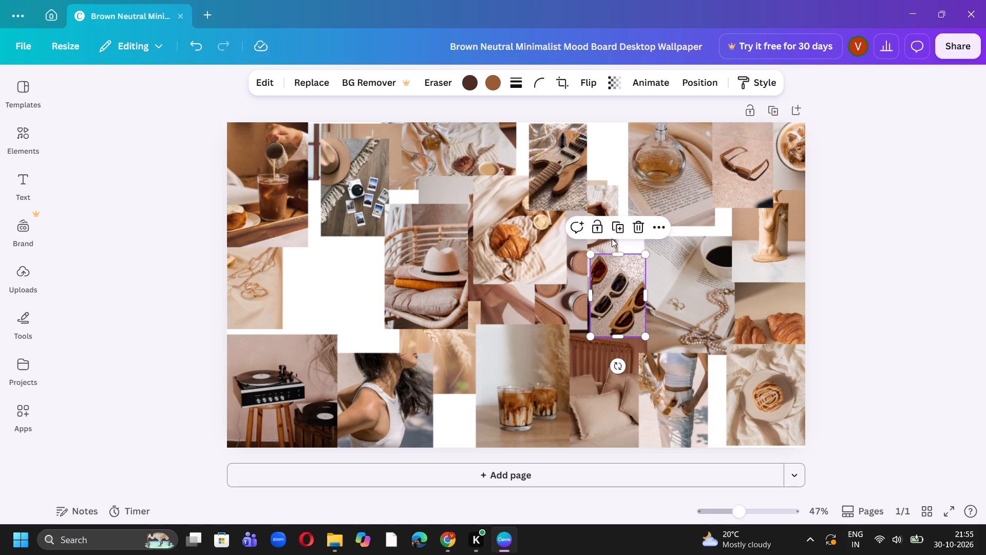
# Move the croissant tray to the top edge beside the perfume, close the guitar up to it, and shift the hat chair and draped-fabric portrait left.
pyautogui.moveTo(537, 238); pyautogui.dragTo(623, 173)
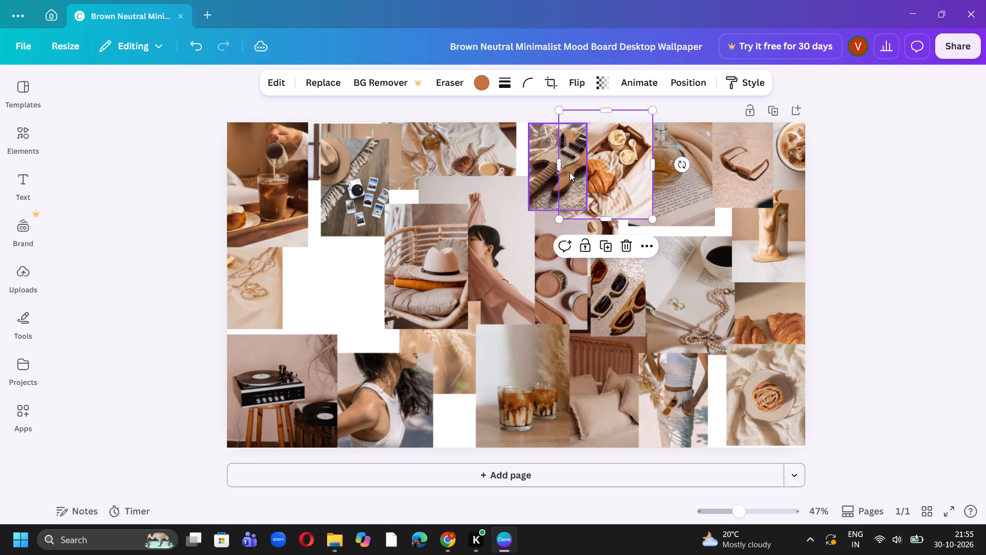
pyautogui.moveTo(548, 171); pyautogui.dragTo(532, 165)
pyautogui.moveTo(420, 284); pyautogui.dragTo(357, 304)
pyautogui.moveTo(460, 244); pyautogui.dragTo(421, 245)
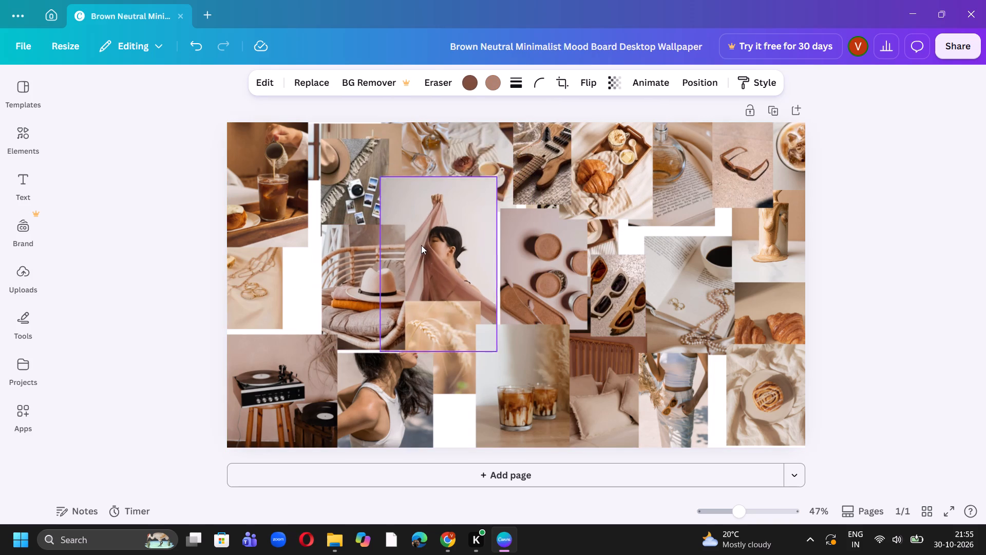
# Place the brown cups and close-up record player along the bottom edge, the iced coffee glasses beside the portrait, and the multi-pair sunglasses below the glasses.
pyautogui.moveTo(548, 250); pyautogui.dragTo(453, 364)
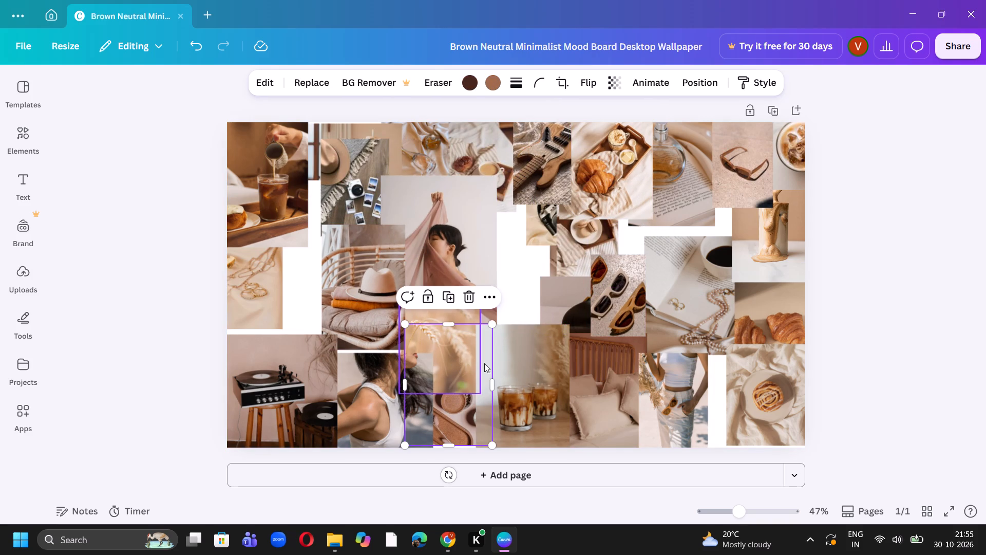
pyautogui.moveTo(517, 353); pyautogui.dragTo(519, 213)
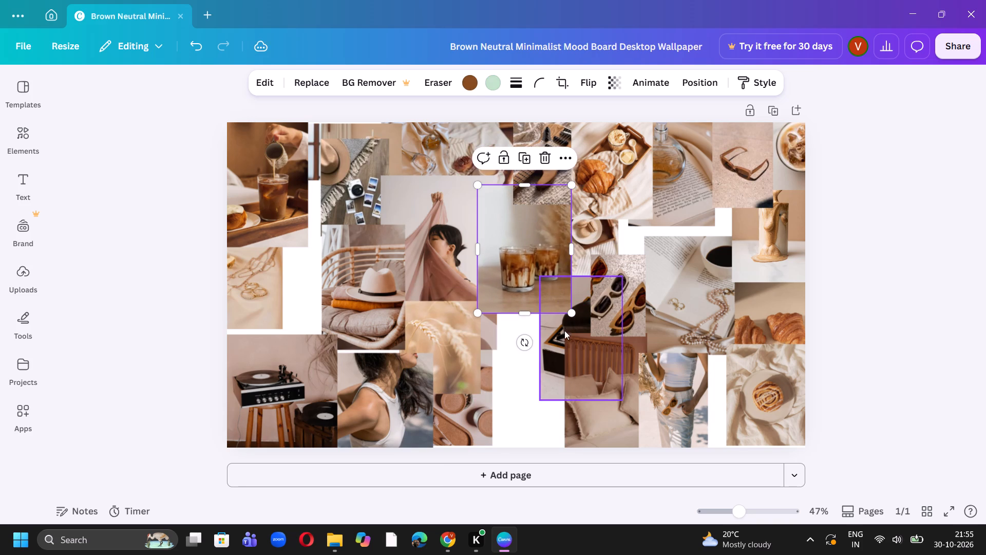
pyautogui.moveTo(556, 343); pyautogui.dragTo(499, 389)
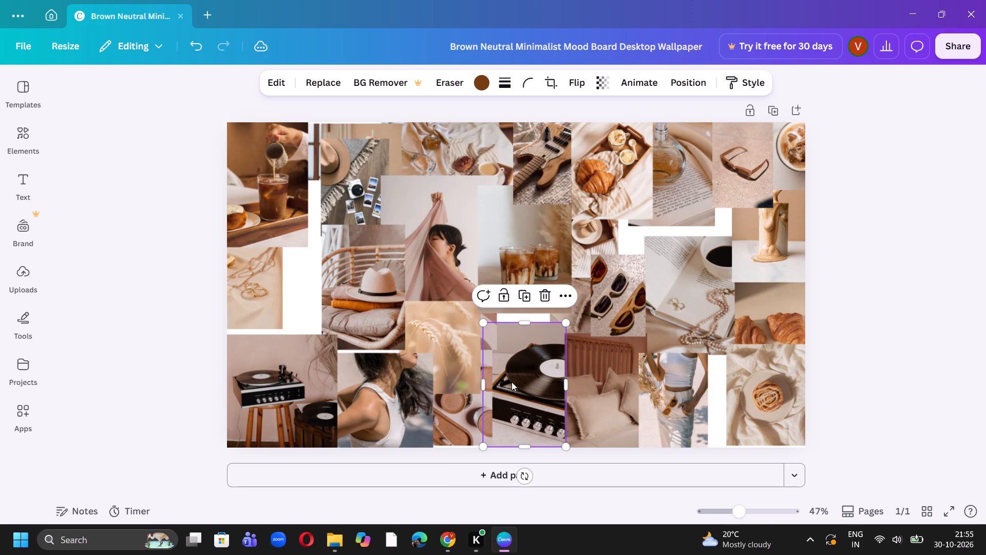
pyautogui.moveTo(602, 298); pyautogui.dragTo(510, 311)
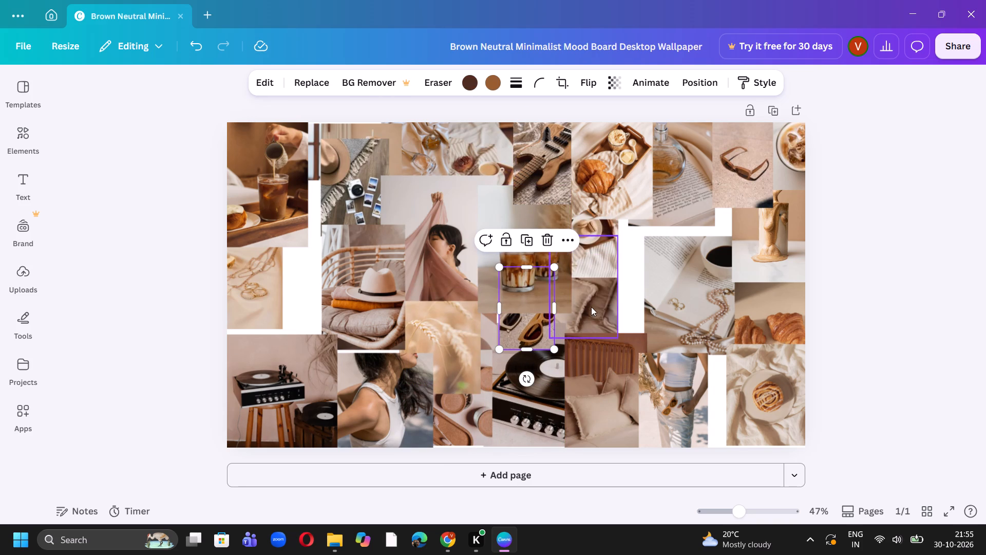
# Fill gaps left of the coffee-and-book photo with the single pillow and cup tray, then nudge the perfume, croissant tray and multi-pair sunglasses closer.
pyautogui.moveTo(591, 307); pyautogui.dragTo(628, 300)
pyautogui.moveTo(575, 253); pyautogui.dragTo(561, 314)
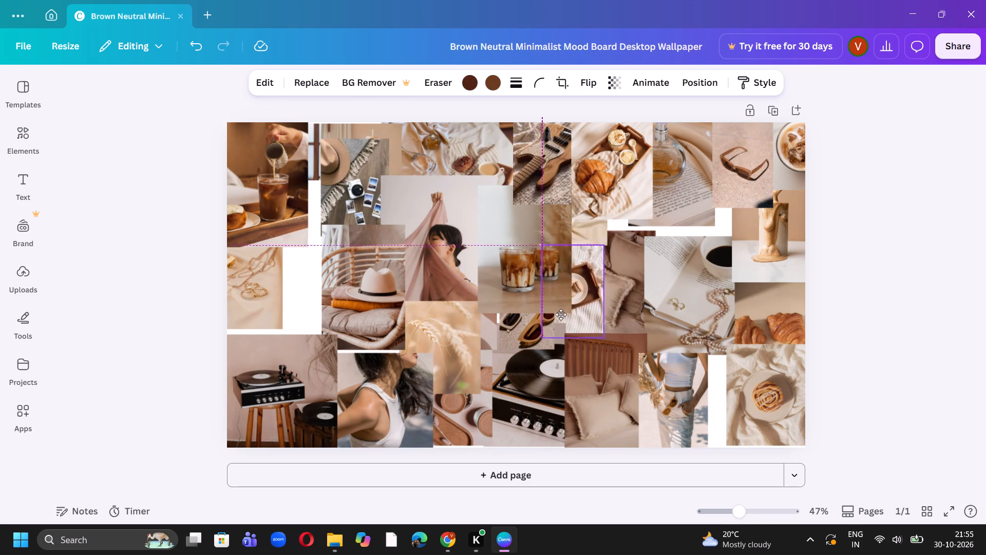
pyautogui.moveTo(561, 314); pyautogui.dragTo(560, 317)
pyautogui.moveTo(689, 207); pyautogui.dragTo(717, 225)
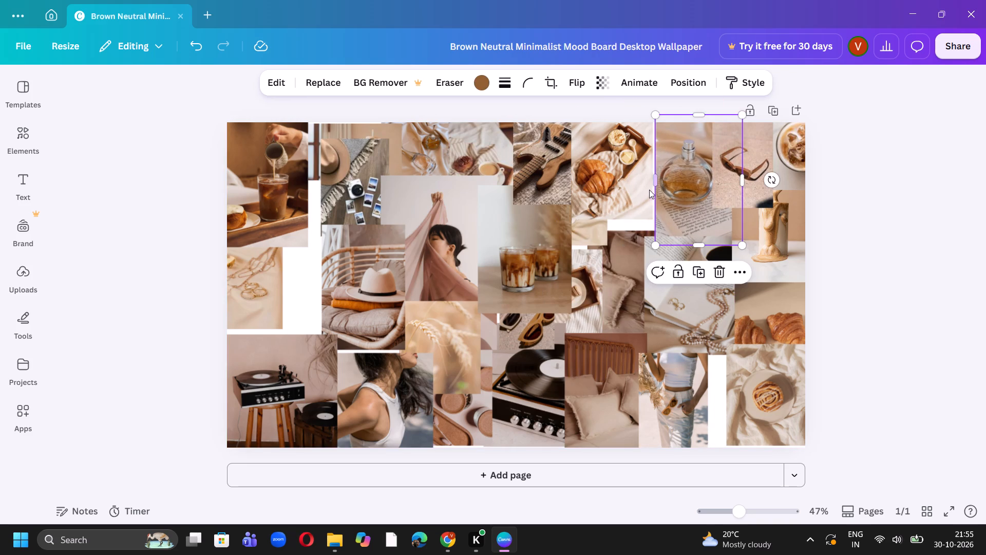
pyautogui.moveTo(648, 189); pyautogui.dragTo(658, 200)
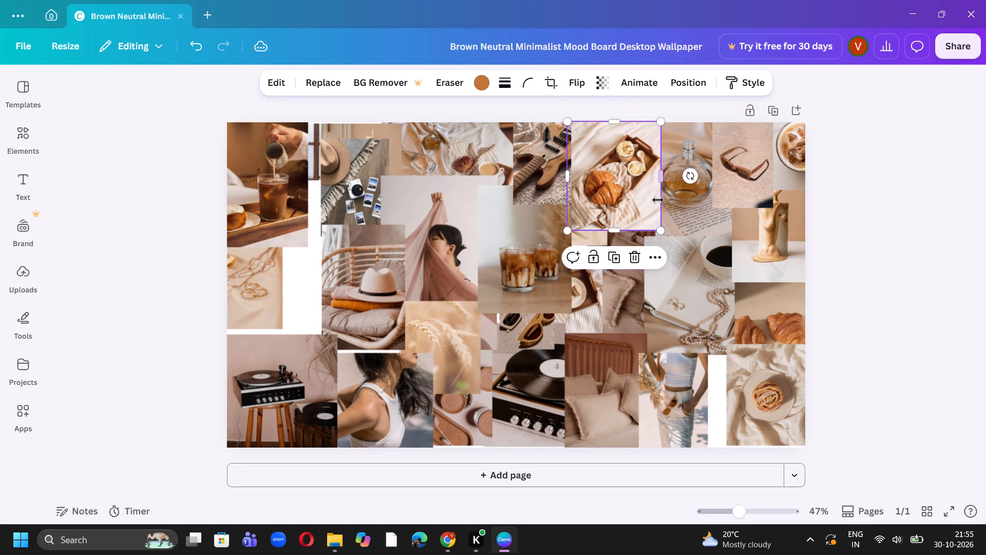
pyautogui.click(593, 290)
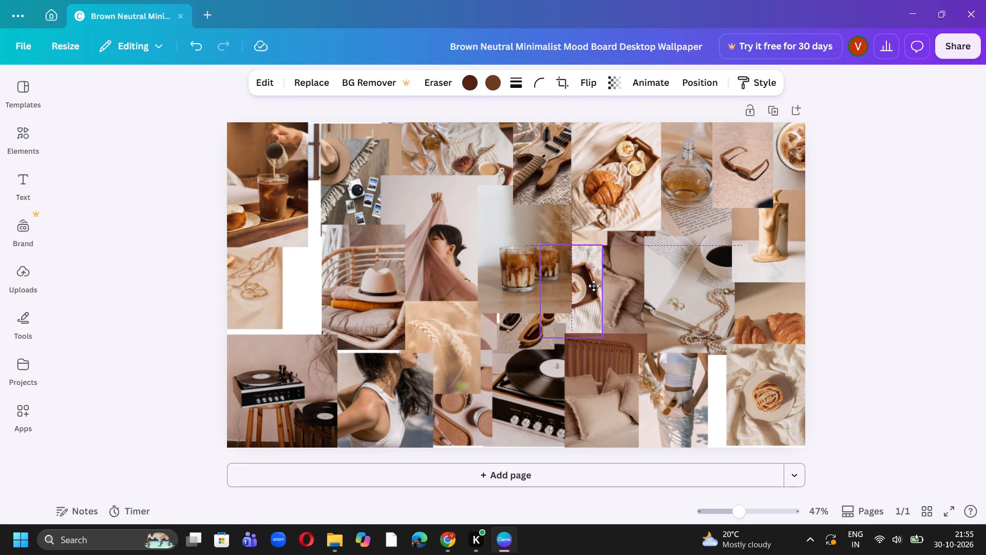
pyautogui.moveTo(527, 332); pyautogui.dragTo(521, 332)
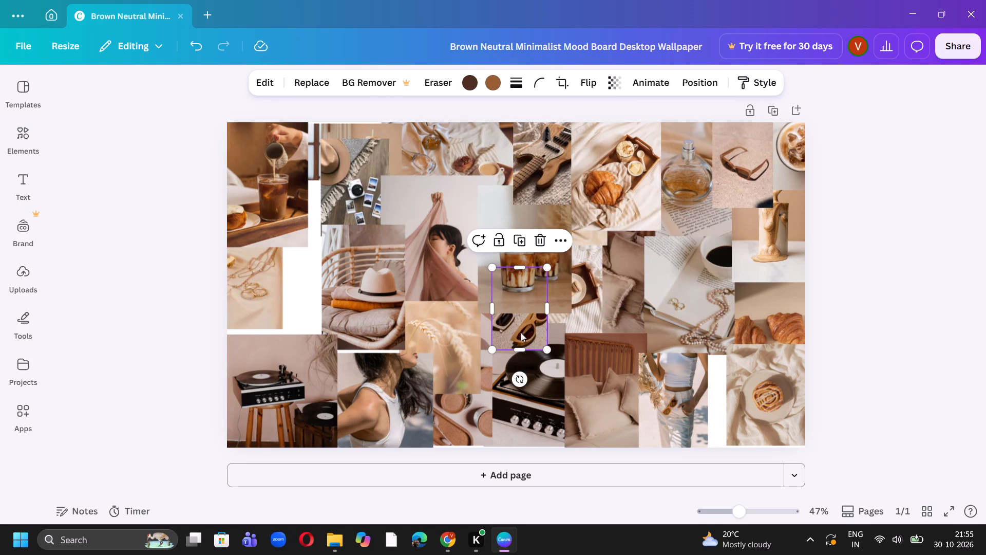
# Move the hat chair left and the gold jewelry photo right so they meet below the iced coffee pour.
pyautogui.moveTo(342, 326); pyautogui.dragTo(330, 331)
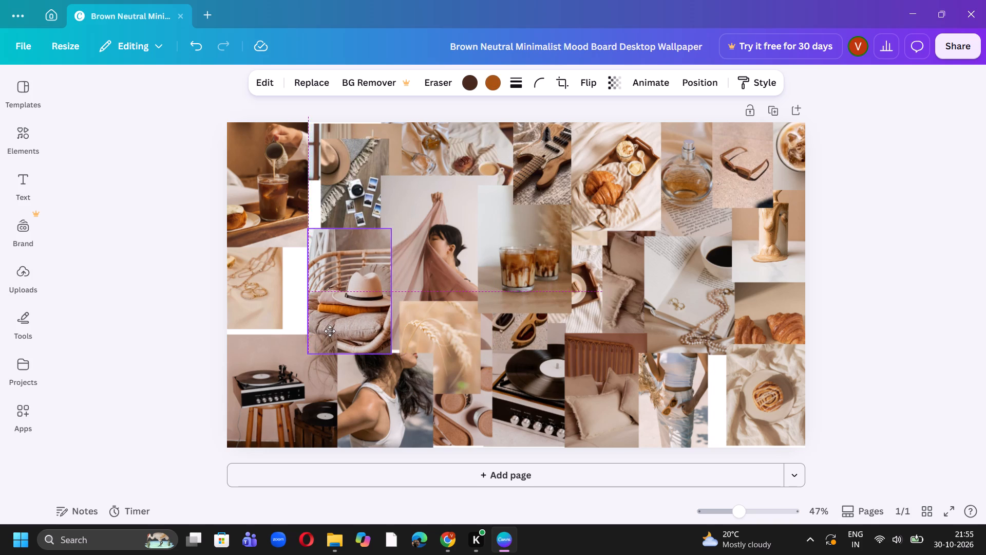
pyautogui.moveTo(330, 331); pyautogui.dragTo(291, 321)
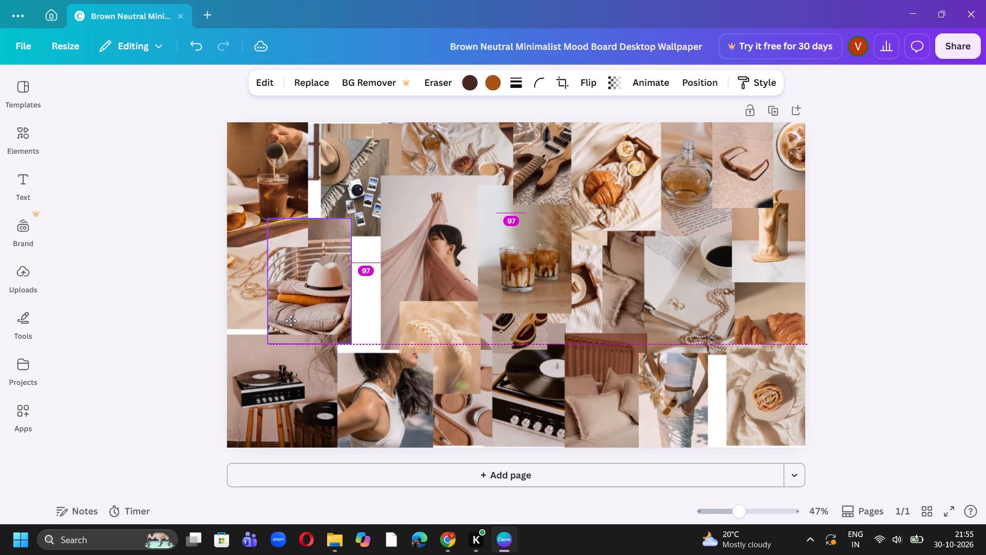
pyautogui.moveTo(291, 321); pyautogui.dragTo(317, 327)
pyautogui.moveTo(246, 298); pyautogui.dragTo(270, 307)
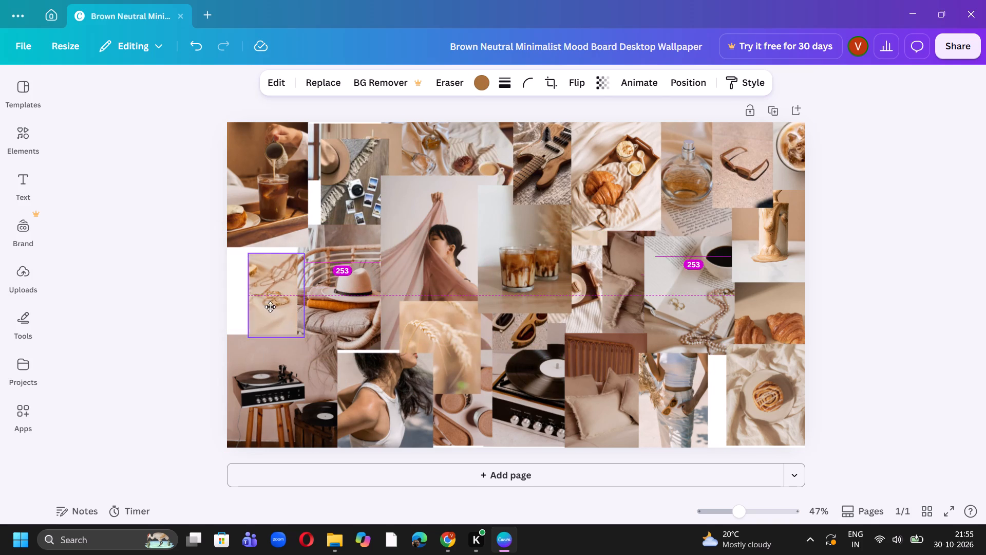
pyautogui.moveTo(270, 307); pyautogui.dragTo(265, 302)
# Shift the record player on the stool, the woman in the white tank top, and the wheat photo slightly left.
pyautogui.moveTo(255, 388); pyautogui.dragTo(255, 388)
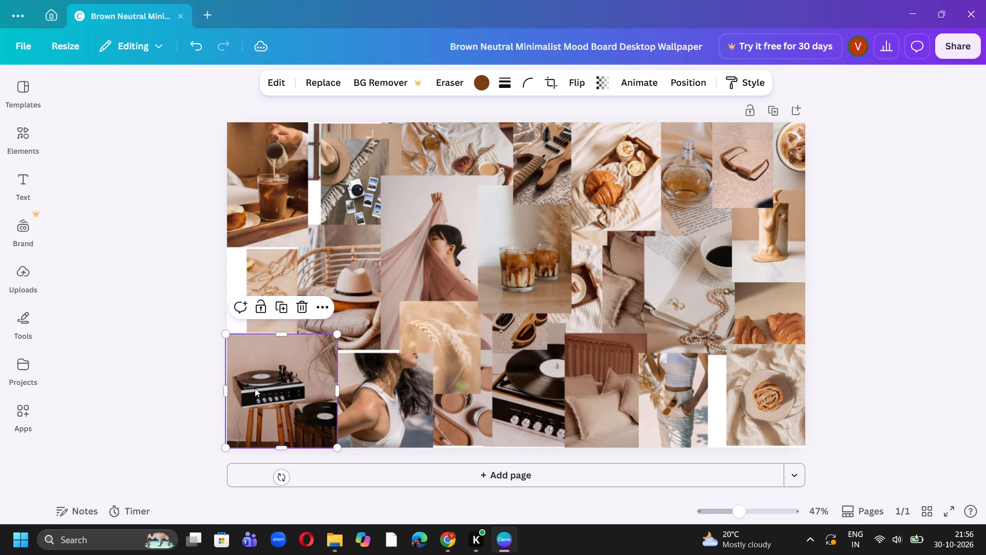
pyautogui.moveTo(255, 388); pyautogui.dragTo(247, 385)
pyautogui.click(329, 401)
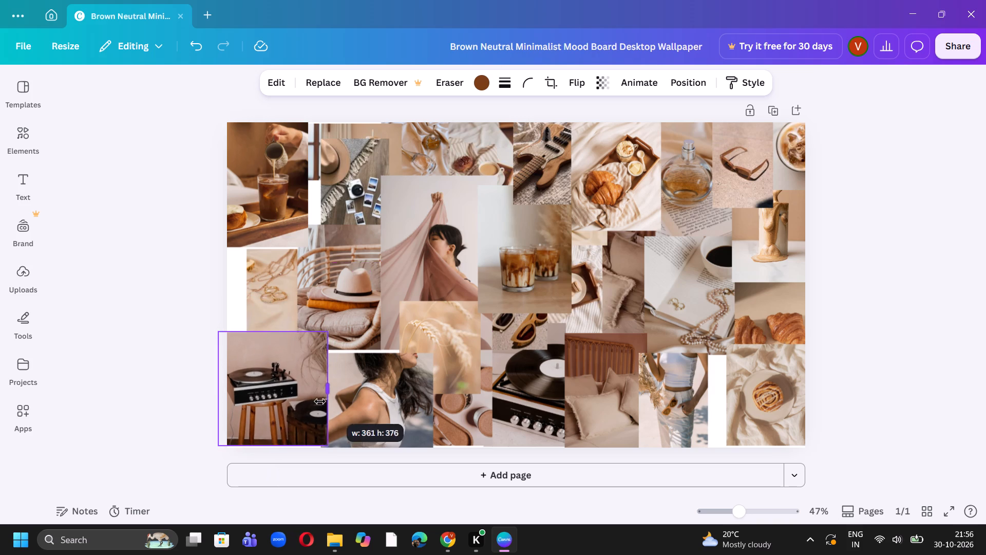
pyautogui.moveTo(378, 395); pyautogui.dragTo(367, 386)
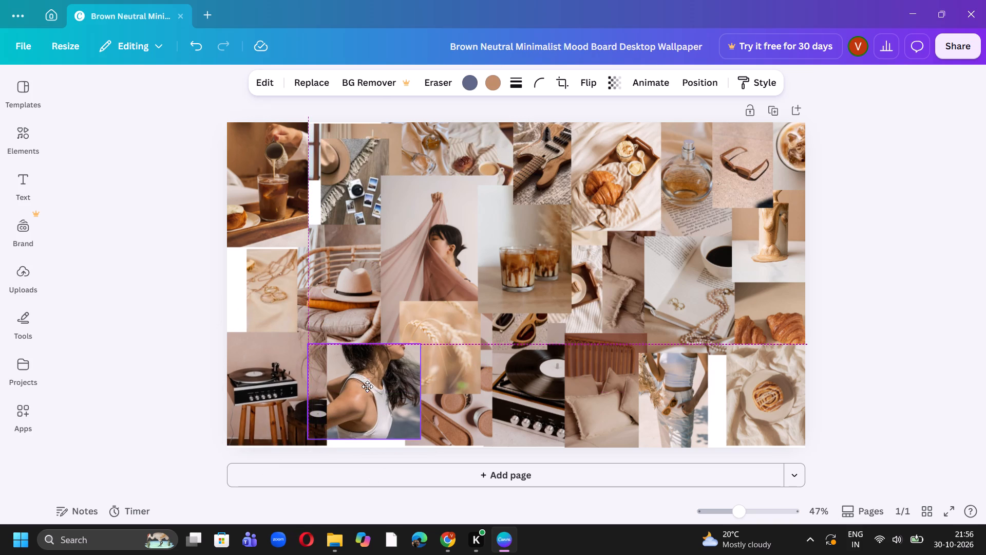
pyautogui.moveTo(367, 386); pyautogui.dragTo(364, 394)
pyautogui.moveTo(479, 346); pyautogui.dragTo(472, 346)
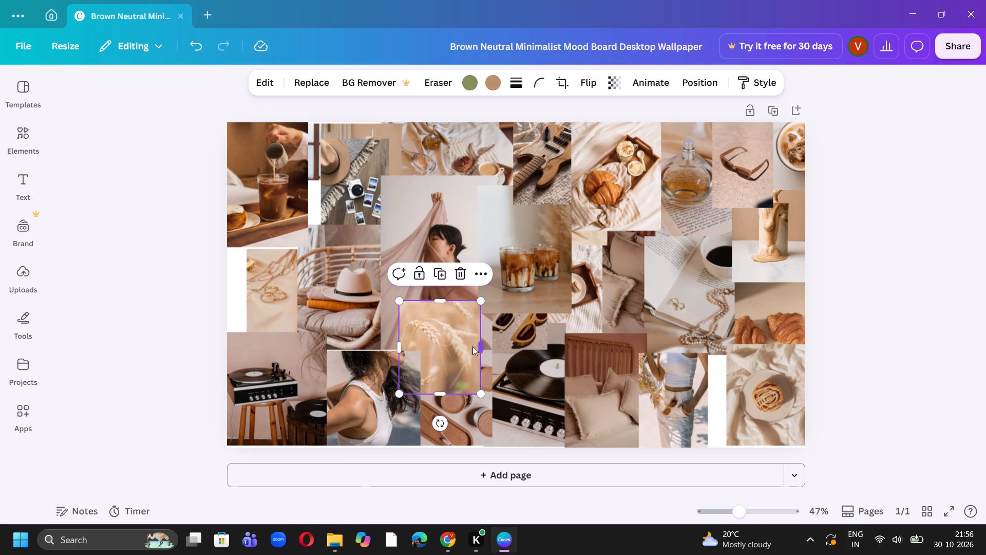
pyautogui.moveTo(472, 346); pyautogui.dragTo(466, 346)
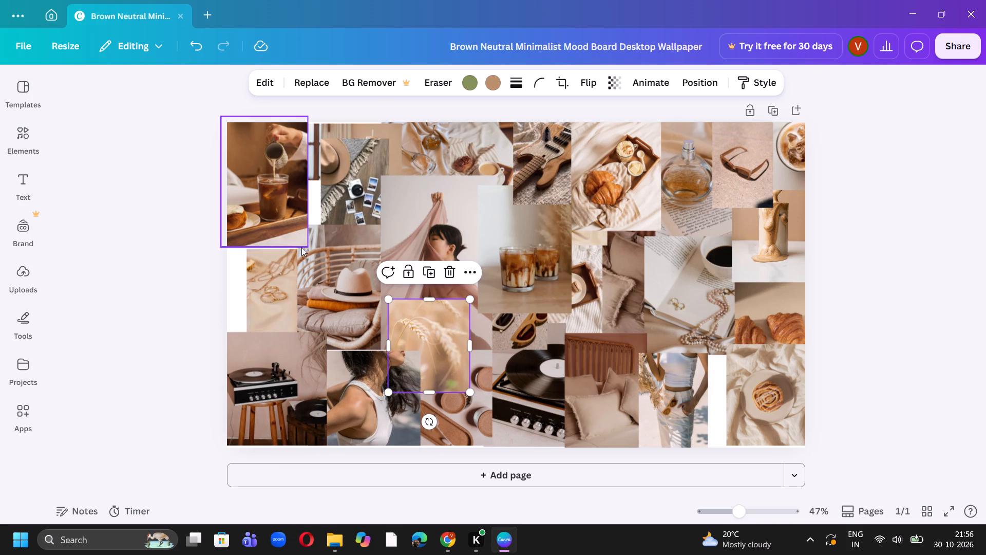
# Place the wheat photo over the blanket spread, the brown cups behind the hat chair, and the draped-fabric portrait beneath the wheat.
pyautogui.moveTo(439, 230); pyautogui.dragTo(574, 258)
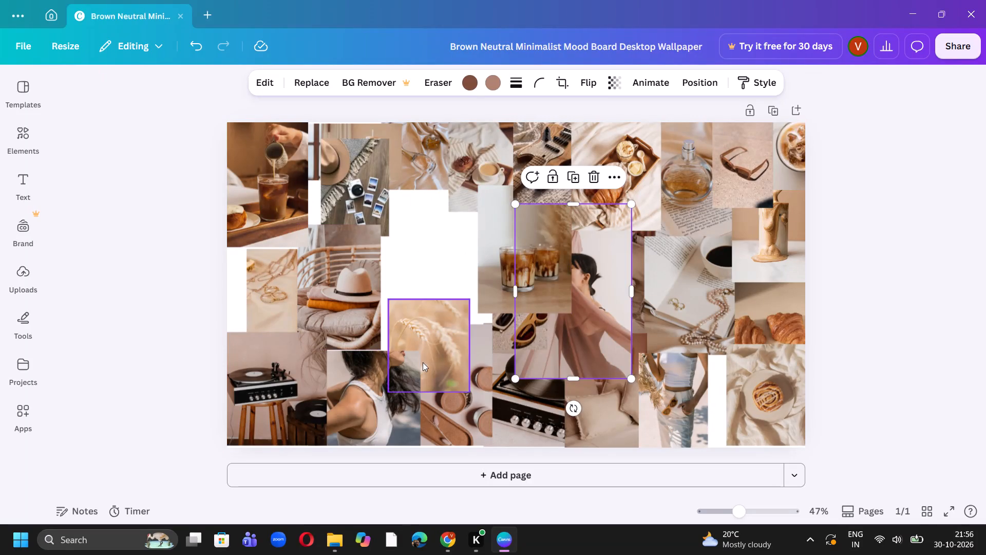
pyautogui.moveTo(423, 362); pyautogui.dragTo(425, 213)
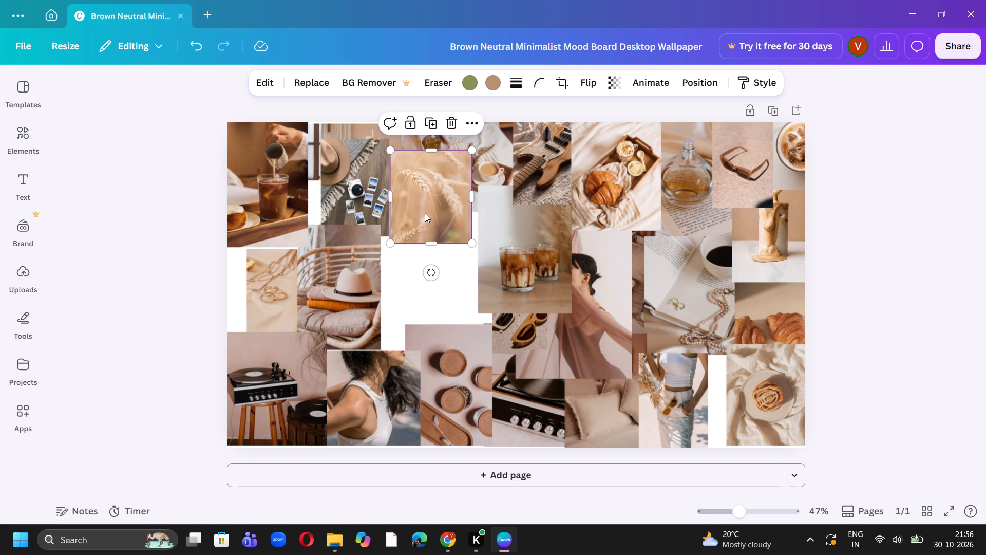
pyautogui.moveTo(454, 362); pyautogui.dragTo(410, 294)
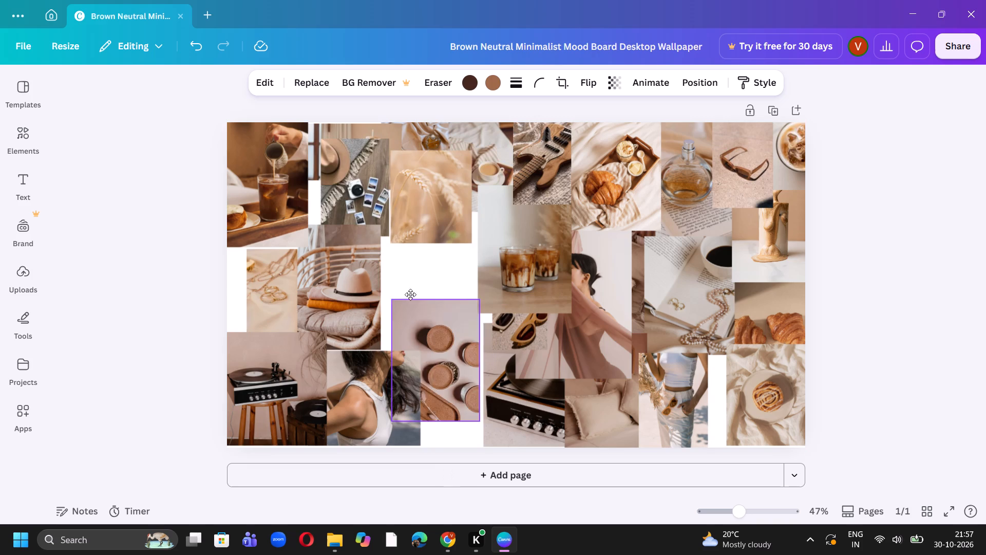
pyautogui.moveTo(410, 294); pyautogui.dragTo(385, 249)
pyautogui.moveTo(578, 266); pyautogui.dragTo(445, 303)
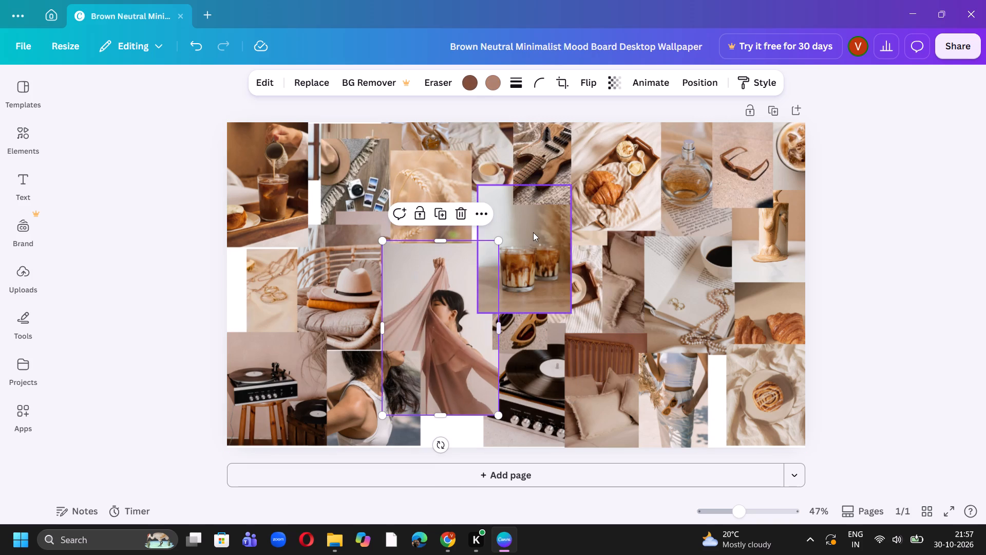
# Move the iced coffee glasses over the pillows, croissant tray to the center, camera behind the perfume, and coffee-and-book photo beside the guitar.
pyautogui.moveTo(533, 232); pyautogui.dragTo(637, 338)
pyautogui.moveTo(634, 193); pyautogui.dragTo(484, 257)
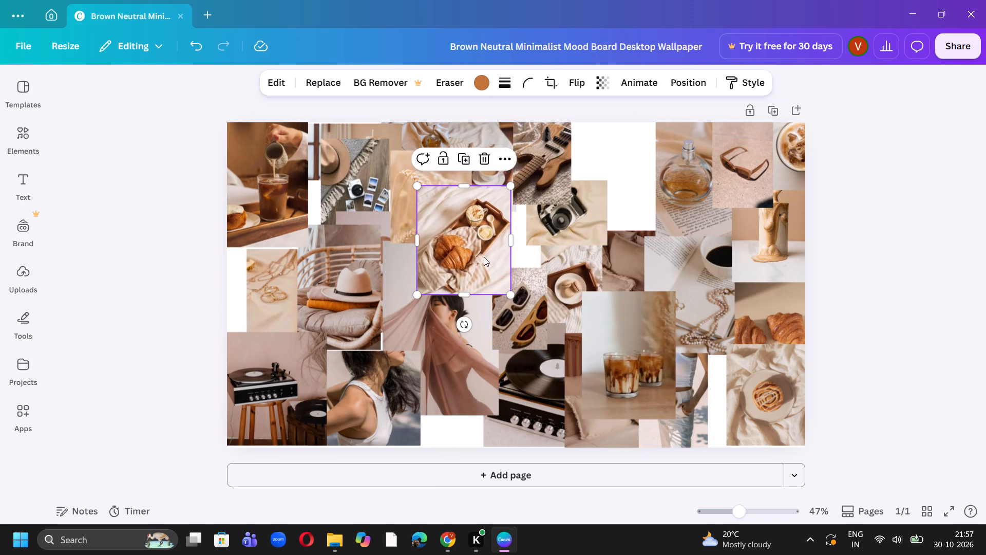
pyautogui.moveTo(549, 213); pyautogui.dragTo(699, 177)
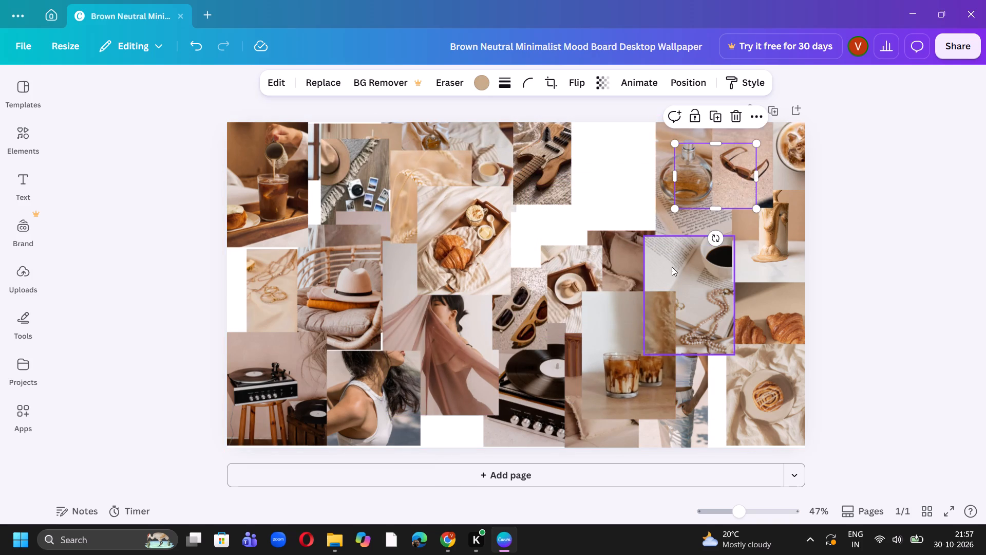
pyautogui.moveTo(678, 291); pyautogui.dragTo(577, 192)
# Tuck the close-up record player behind the portrait, multi-pair sunglasses at the bottom edge, iced coffee glasses beside the three croissants, and single pillow beside the portrait.
pyautogui.moveTo(522, 380); pyautogui.dragTo(469, 383)
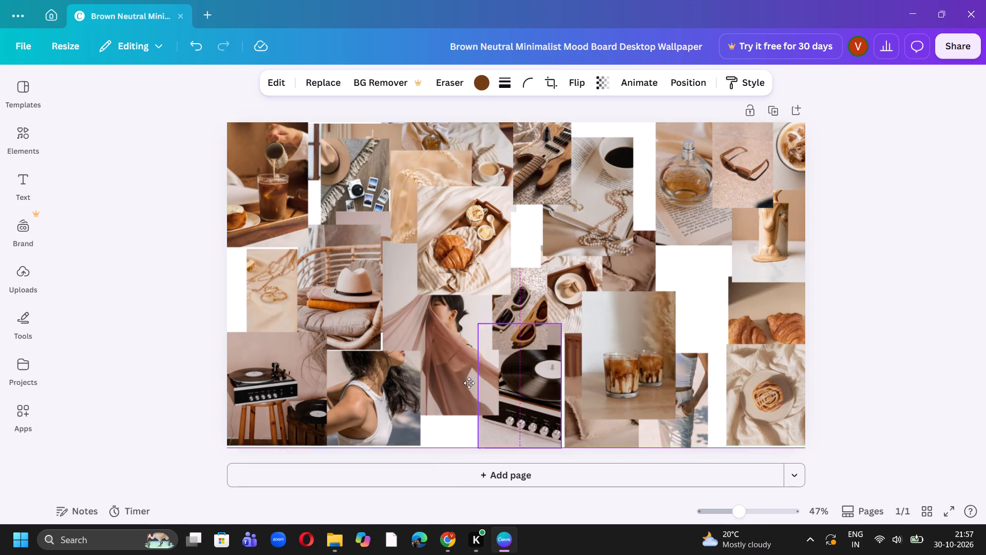
pyautogui.moveTo(469, 383); pyautogui.dragTo(444, 382)
pyautogui.moveTo(529, 326); pyautogui.dragTo(536, 424)
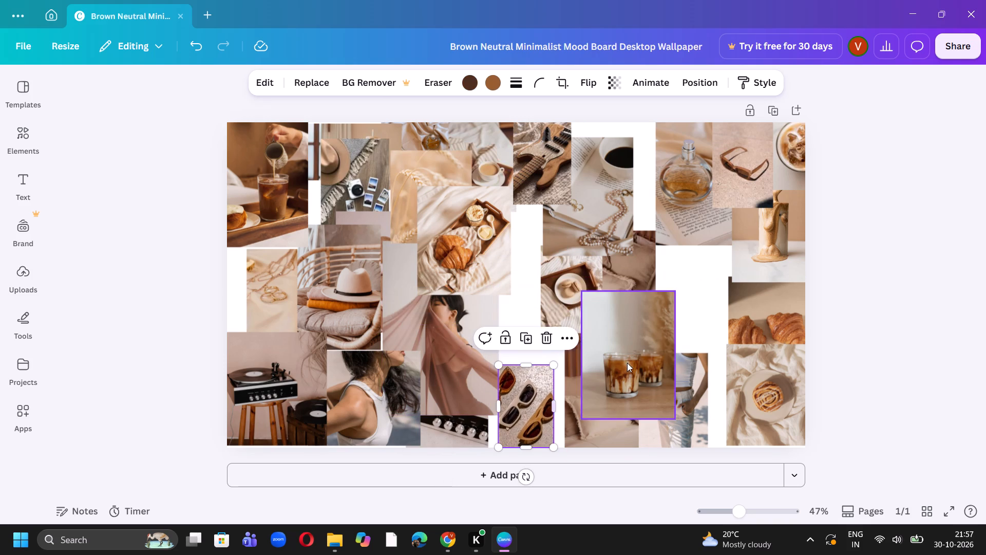
pyautogui.moveTo(627, 363); pyautogui.dragTo(690, 310)
pyautogui.moveTo(605, 305); pyautogui.dragTo(519, 338)
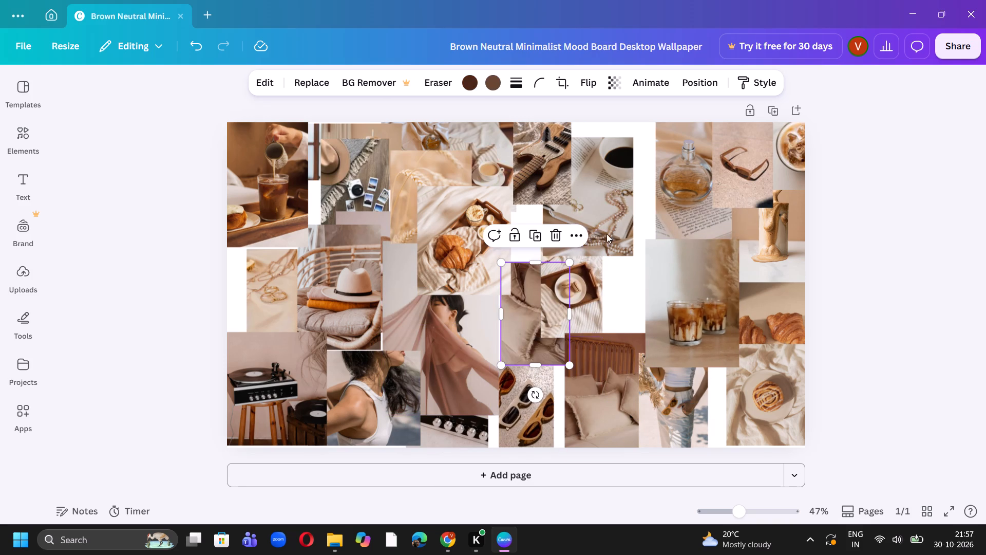
# Lower the coffee-and-book photo beside the cup tray, bring the perfume next to the guitar, and place the camera beside the iced latte above the folded sunglasses.
pyautogui.moveTo(634, 195); pyautogui.dragTo(665, 269)
pyautogui.moveTo(593, 182); pyautogui.dragTo(610, 253)
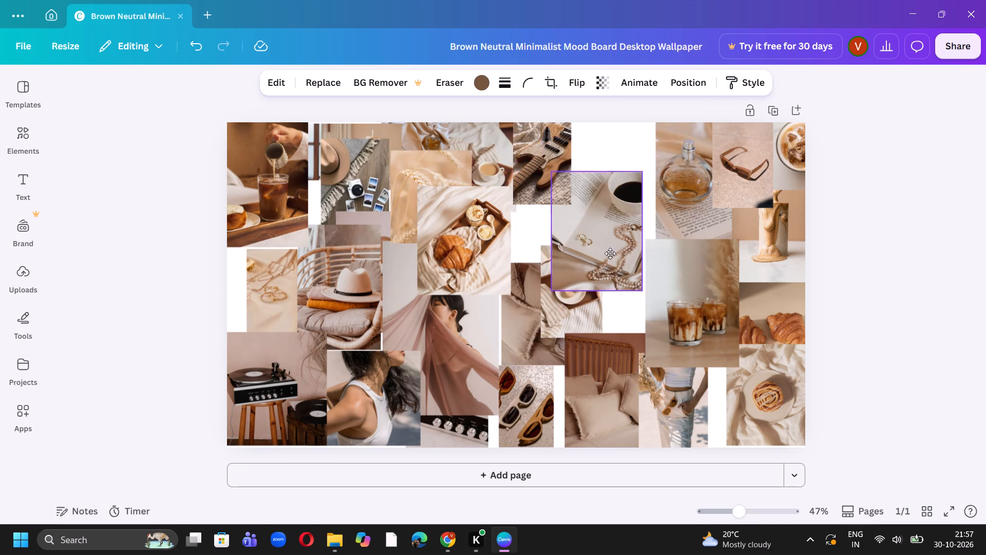
pyautogui.moveTo(610, 253); pyautogui.dragTo(620, 291)
pyautogui.moveTo(670, 216); pyautogui.dragTo(579, 193)
pyautogui.moveTo(733, 174); pyautogui.dragTo(639, 198)
pyautogui.moveTo(703, 175); pyautogui.dragTo(729, 144)
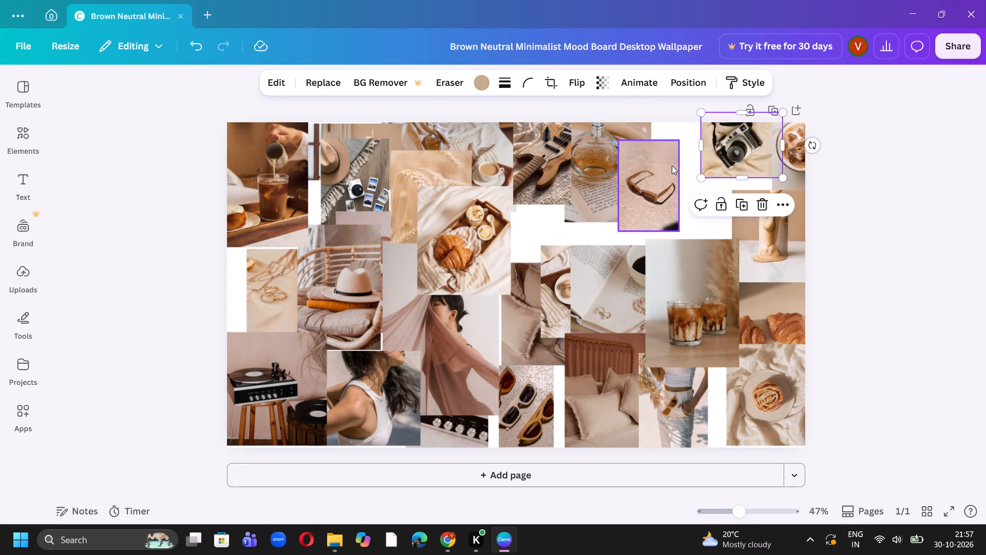
pyautogui.moveTo(672, 165); pyautogui.dragTo(740, 182)
# Move the iced coffee glasses up near the guitar and the multi-pair sunglasses from the bottom edge to the collage's upper right.
pyautogui.moveTo(688, 305); pyautogui.dragTo(586, 221)
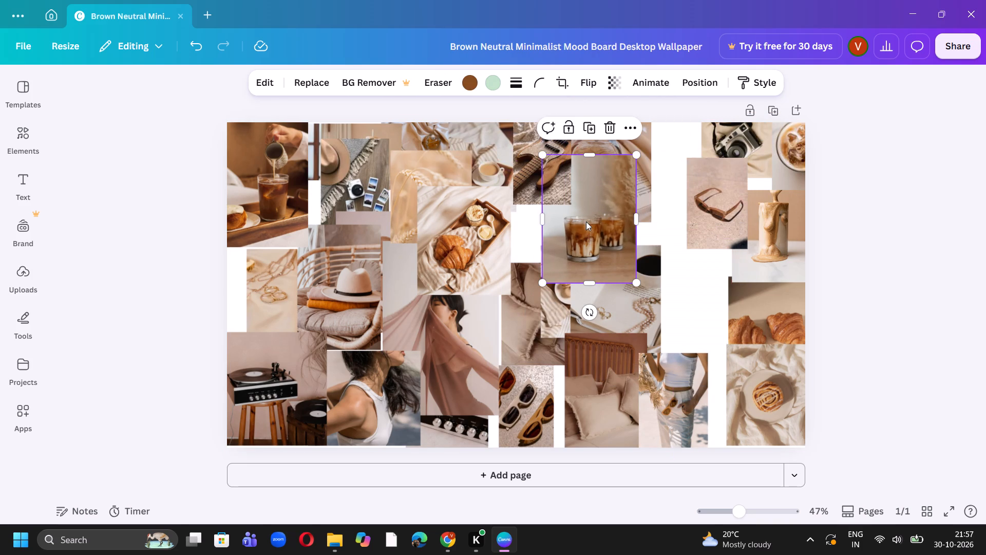
pyautogui.moveTo(529, 388); pyautogui.dragTo(734, 214)
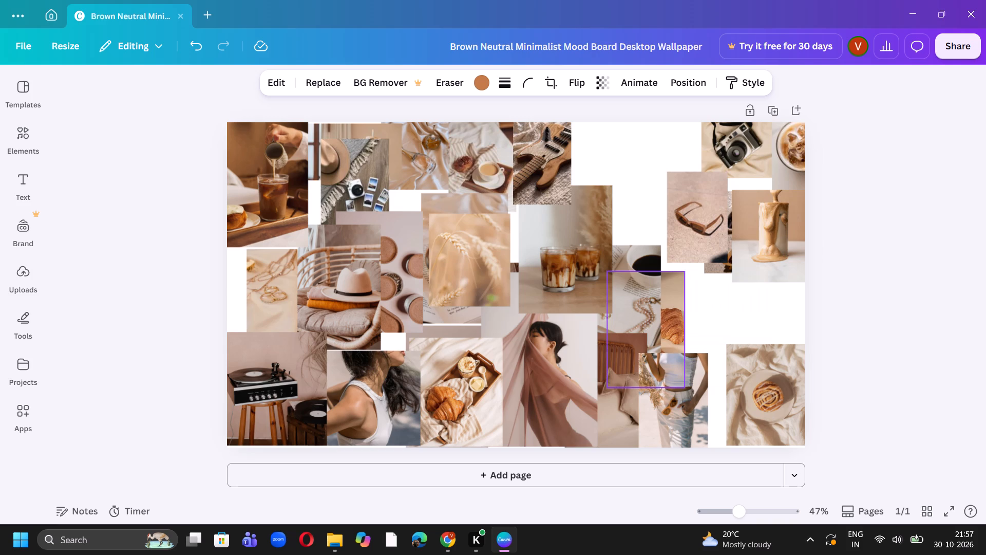
# Move the hat-on-chair photo behind the iced coffee glasses, clay dishes beside the guitar, perfume below the hat-and-rug photo, and wheat beside the necklace.
pyautogui.moveTo(333, 290); pyautogui.dragTo(590, 246)
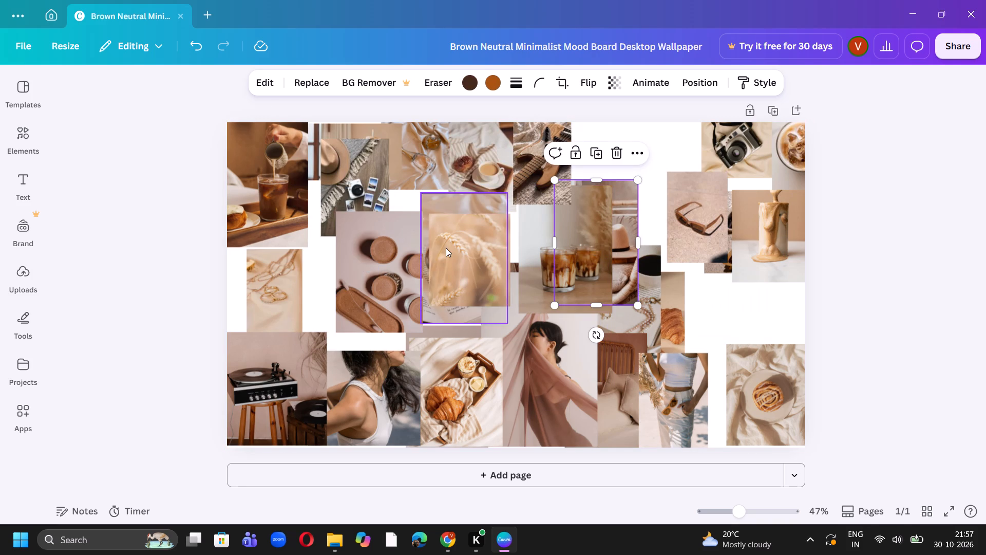
pyautogui.moveTo(446, 248); pyautogui.dragTo(345, 256)
pyautogui.moveTo(361, 331); pyautogui.dragTo(501, 351)
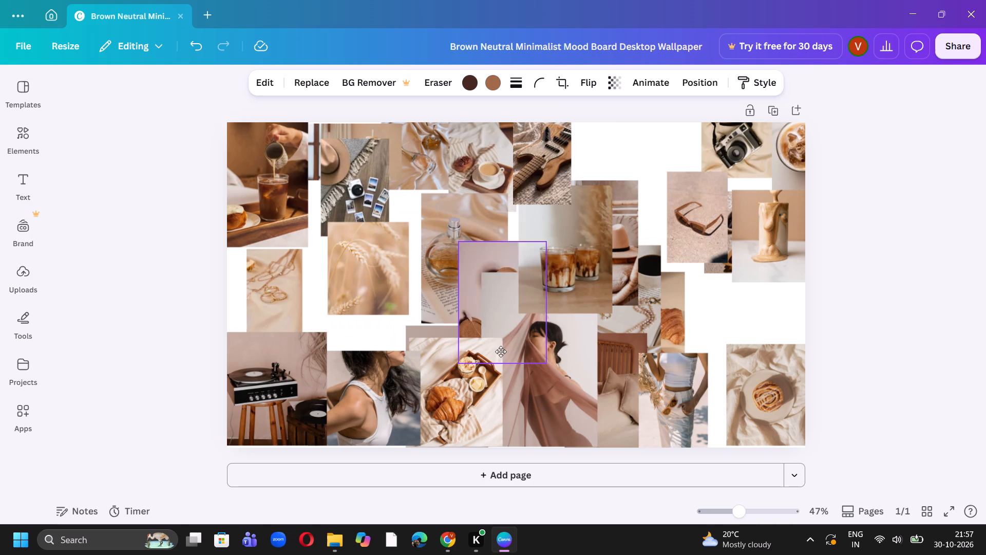
pyautogui.moveTo(501, 351); pyautogui.dragTo(560, 233)
pyautogui.moveTo(470, 235); pyautogui.dragTo(401, 219)
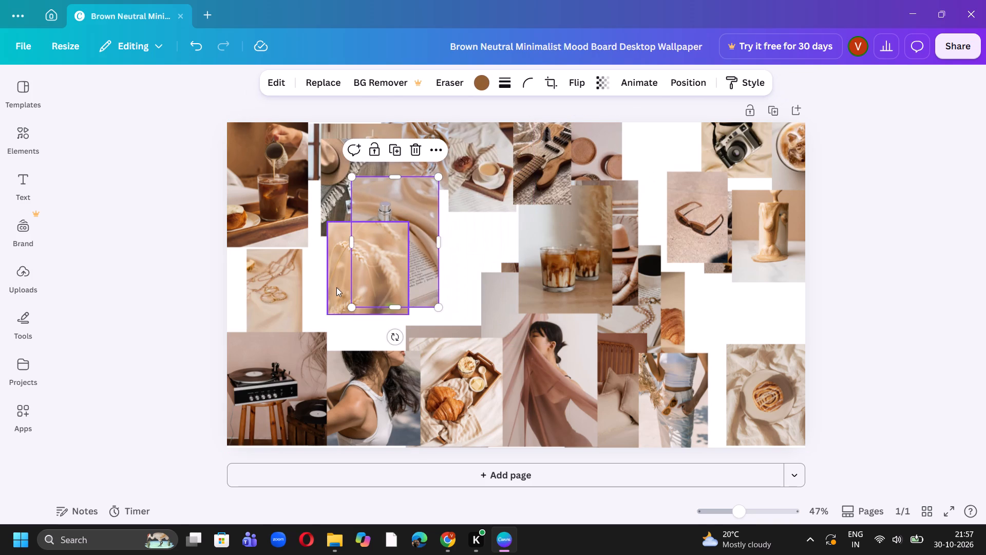
pyautogui.moveTo(336, 287); pyautogui.dragTo(296, 337)
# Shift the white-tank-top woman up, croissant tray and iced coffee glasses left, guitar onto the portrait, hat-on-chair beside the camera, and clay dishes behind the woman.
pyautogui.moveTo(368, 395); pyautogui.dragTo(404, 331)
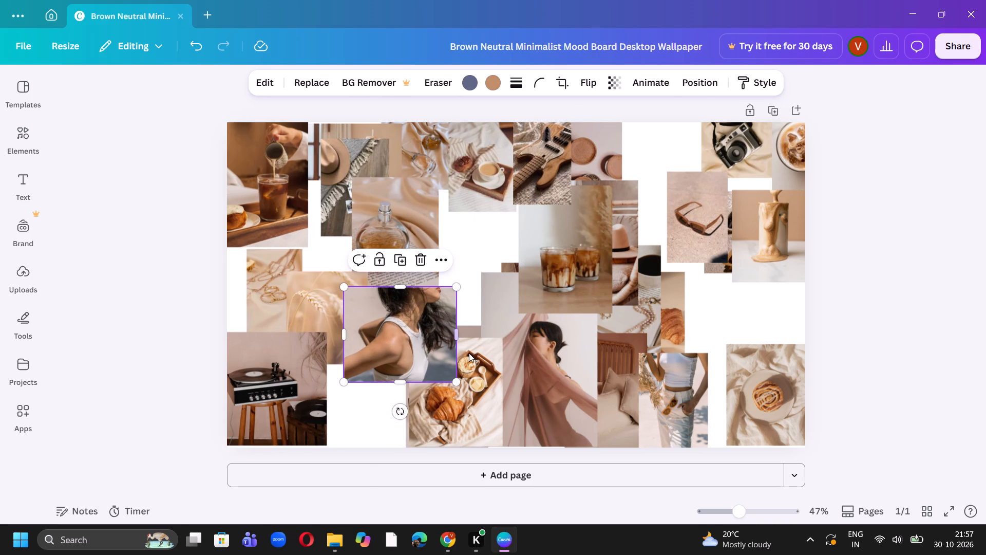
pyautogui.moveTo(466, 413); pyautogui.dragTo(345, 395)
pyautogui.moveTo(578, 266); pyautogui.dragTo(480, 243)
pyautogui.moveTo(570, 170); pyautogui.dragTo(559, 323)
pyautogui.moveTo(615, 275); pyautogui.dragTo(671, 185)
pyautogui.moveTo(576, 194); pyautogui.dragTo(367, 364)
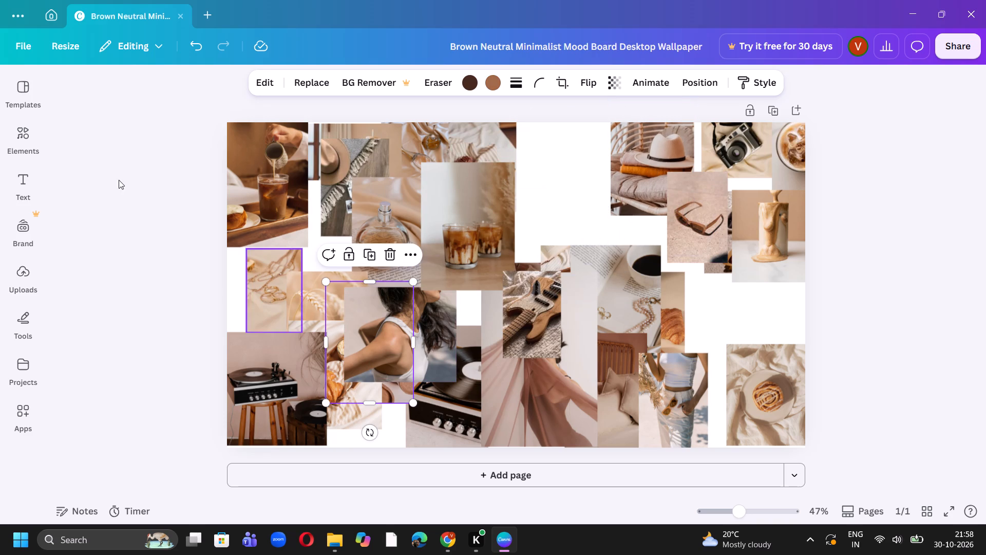
# Move the coffee-pouring photo behind the iced coffee glasses, stool record player to the top edge, and croissant tray and white-tank-top woman to the collage's lower-left corner.
pyautogui.moveTo(238, 184); pyautogui.dragTo(399, 240)
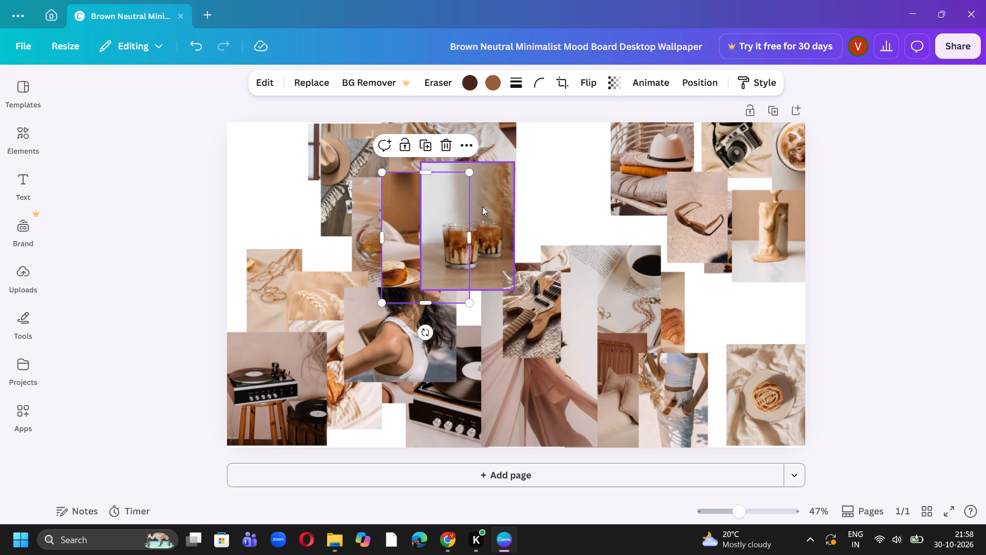
pyautogui.moveTo(295, 411); pyautogui.dragTo(412, 198)
pyautogui.moveTo(332, 365); pyautogui.dragTo(238, 393)
pyautogui.moveTo(382, 342); pyautogui.dragTo(301, 436)
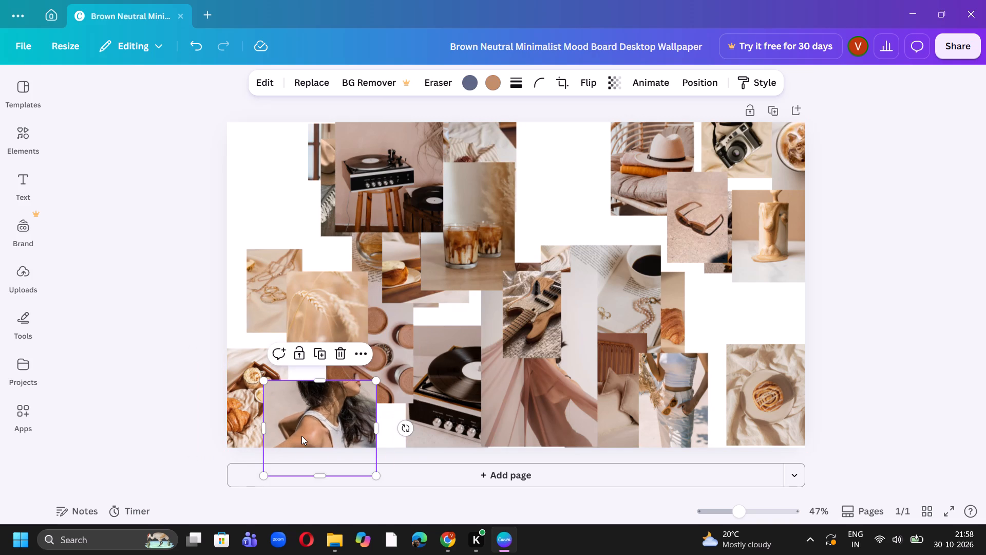
# Return the guitar to the collage's top edge, tuck the coffee-and-book photo behind the hat-on-chair, raise the portrait, and place the pillows below the iced coffee glasses.
pyautogui.moveTo(528, 336); pyautogui.dragTo(538, 177)
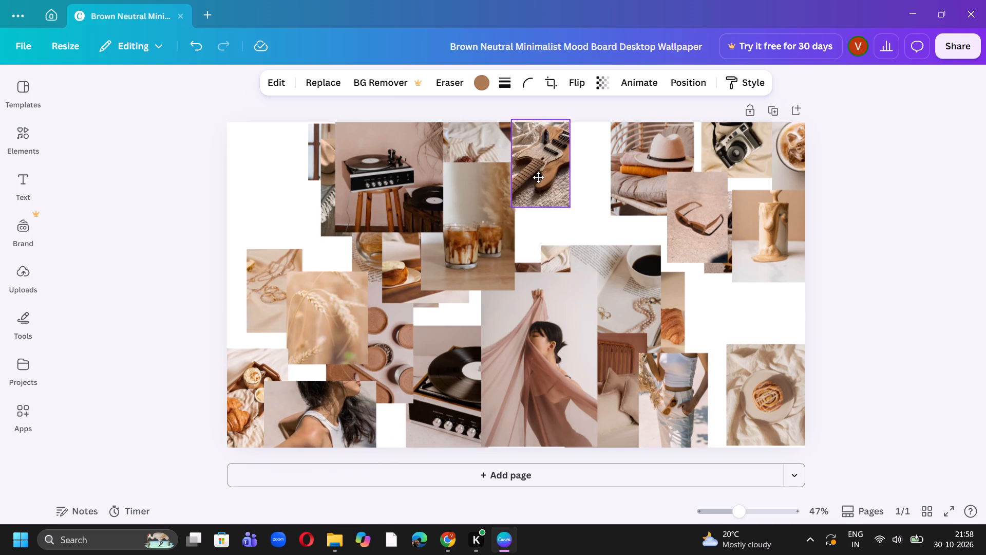
pyautogui.moveTo(538, 177); pyautogui.dragTo(540, 175)
pyautogui.moveTo(600, 320); pyautogui.dragTo(639, 183)
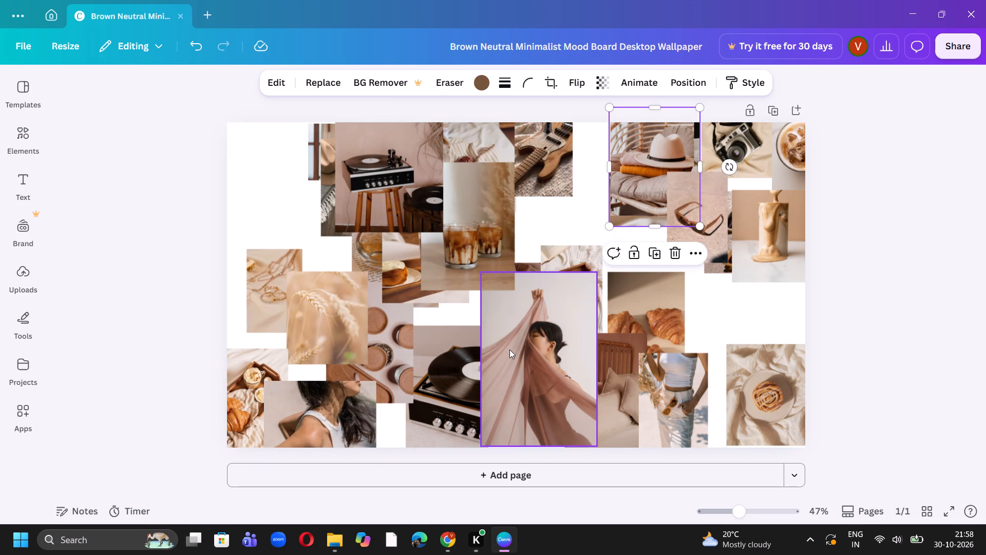
pyautogui.moveTo(509, 349); pyautogui.dragTo(549, 260)
pyautogui.moveTo(601, 409); pyautogui.dragTo(499, 380)
# Shift the three croissants toward the iced latte, the woman in jeans below the portrait, and the cinnamon roll plate near her on the bottom edge.
pyautogui.moveTo(670, 327); pyautogui.dragTo(743, 305)
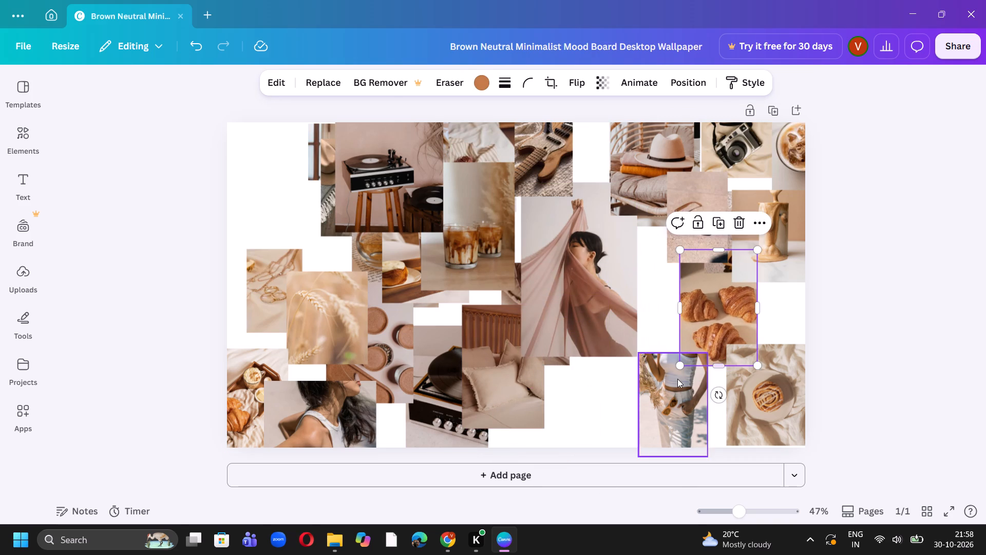
pyautogui.moveTo(677, 379); pyautogui.dragTo(575, 371)
pyautogui.moveTo(742, 398); pyautogui.dragTo(645, 411)
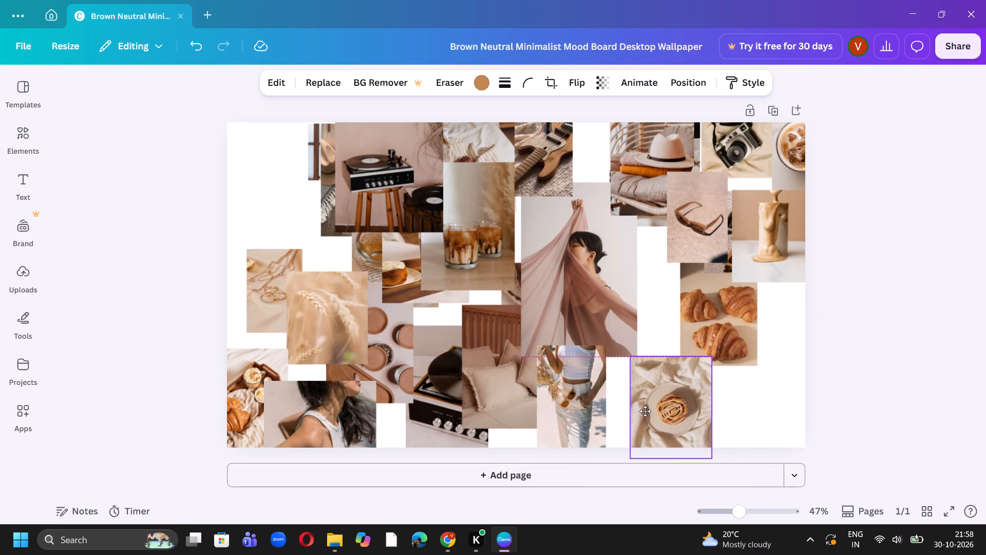
pyautogui.moveTo(645, 411); pyautogui.dragTo(643, 411)
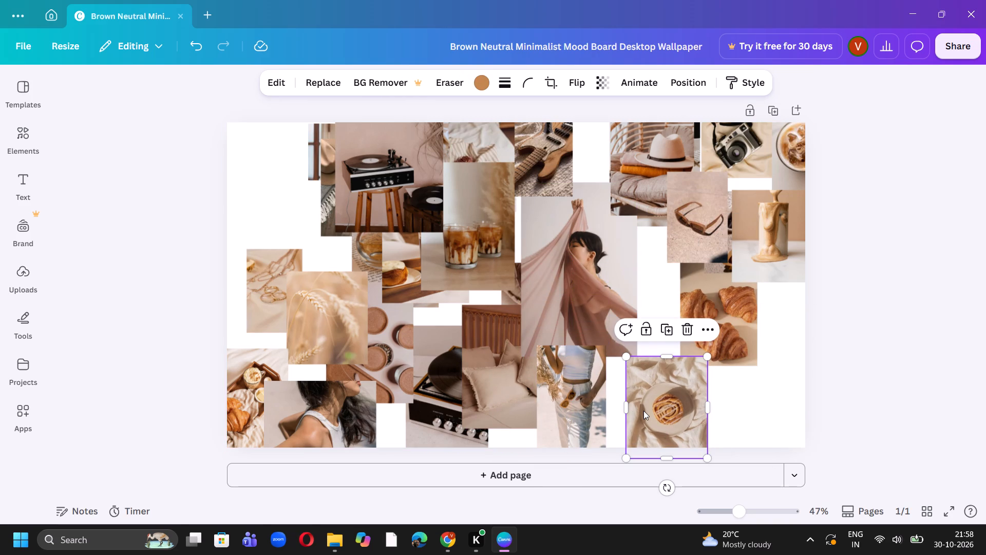
# Stack the folded sunglasses, iced latte and multi-pair sunglasses up the collage's right edge, with the three croissants beside the portrait and camera against the hat-on-chair.
pyautogui.moveTo(706, 230); pyautogui.dragTo(757, 435)
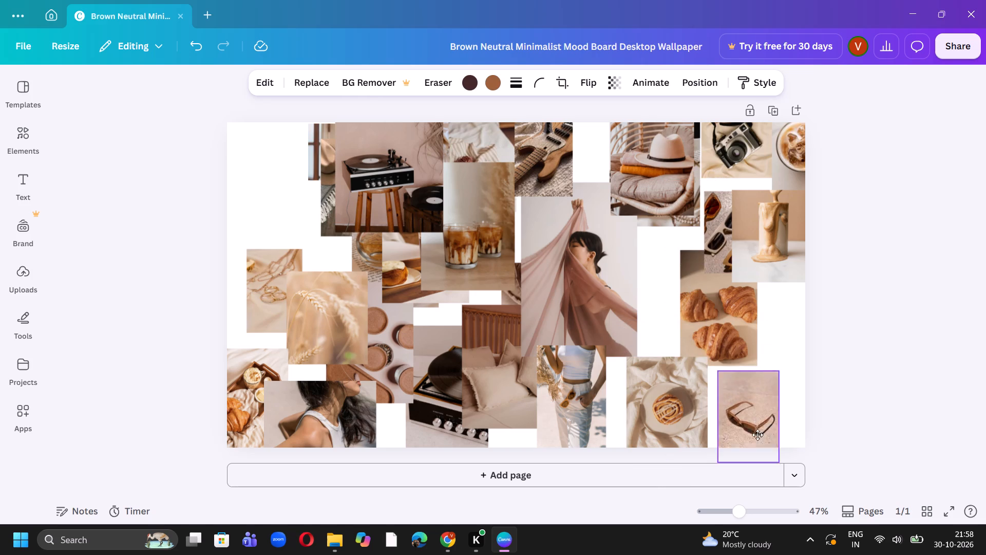
pyautogui.moveTo(757, 435); pyautogui.dragTo(795, 414)
pyautogui.moveTo(732, 335); pyautogui.dragTo(683, 312)
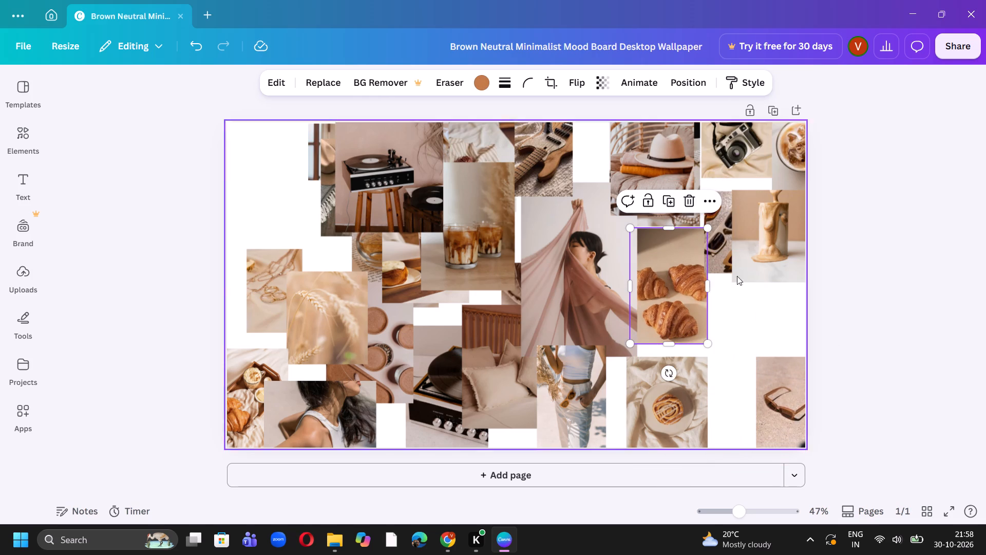
pyautogui.moveTo(763, 251); pyautogui.dragTo(764, 334)
pyautogui.moveTo(713, 206); pyautogui.dragTo(761, 203)
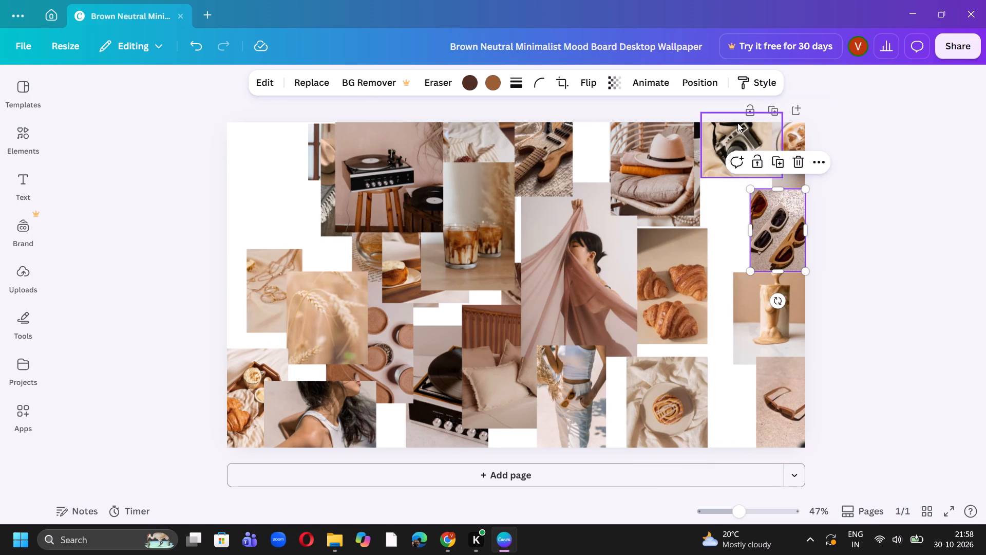
pyautogui.moveTo(737, 123); pyautogui.dragTo(728, 150)
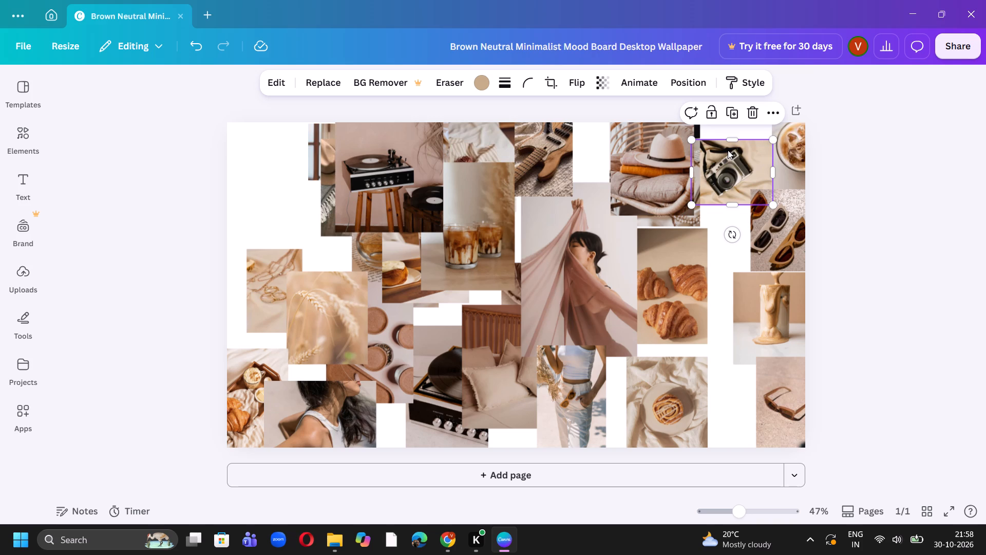
# Move the stool record player to the collage's upper left, iced coffee glasses toward the center, guitar beside the hat-on-chair, and portrait over the three croissants.
pyautogui.moveTo(432, 190); pyautogui.dragTo(334, 200)
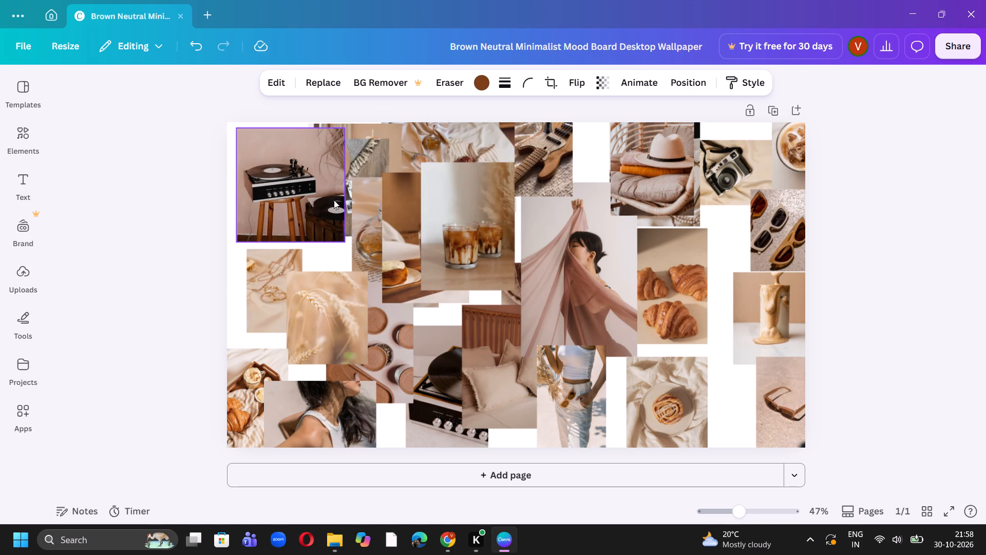
pyautogui.moveTo(453, 184); pyautogui.dragTo(477, 212)
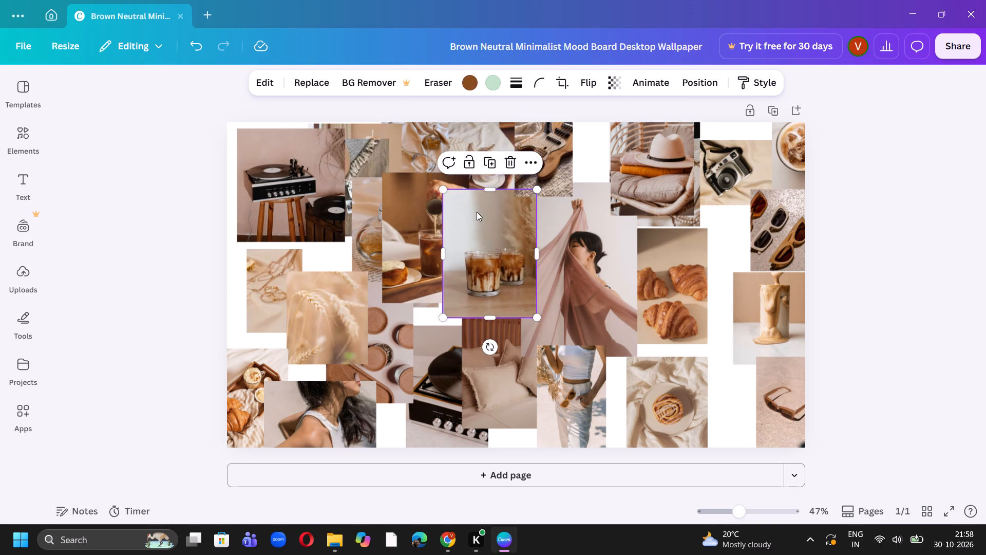
pyautogui.moveTo(556, 142); pyautogui.dragTo(603, 146)
pyautogui.moveTo(570, 327); pyautogui.dragTo(662, 332)
# Select the close-up record player and multi-pillow photos together and move them up beside the three croissants.
pyautogui.moveTo(498, 448); pyautogui.dragTo(452, 375)
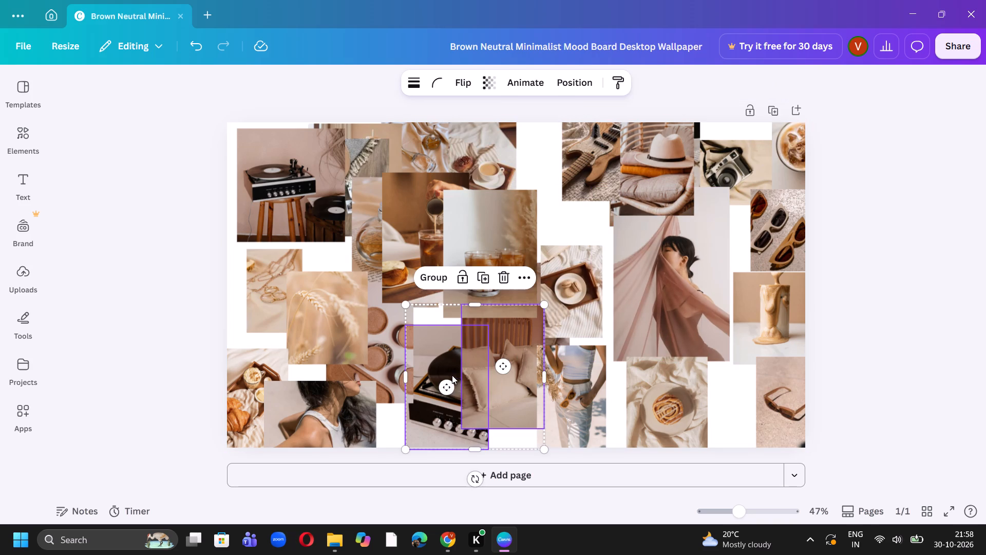
pyautogui.moveTo(352, 475); pyautogui.dragTo(424, 419)
pyautogui.moveTo(407, 514); pyautogui.dragTo(471, 418)
pyautogui.moveTo(471, 418); pyautogui.dragTo(573, 351)
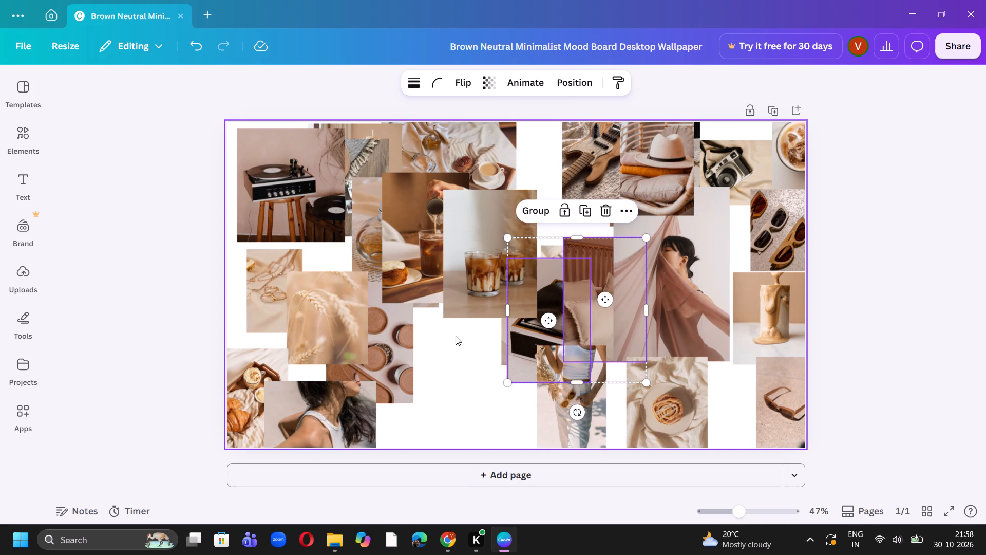
pyautogui.moveTo(434, 345); pyautogui.dragTo(385, 427)
# Move the portrait to the collage's center, clay dishes to the bottom edge, wheat beside the portrait, stool record player above the white-tank-top woman, and necklace top-left.
pyautogui.moveTo(657, 294); pyautogui.dragTo(485, 338)
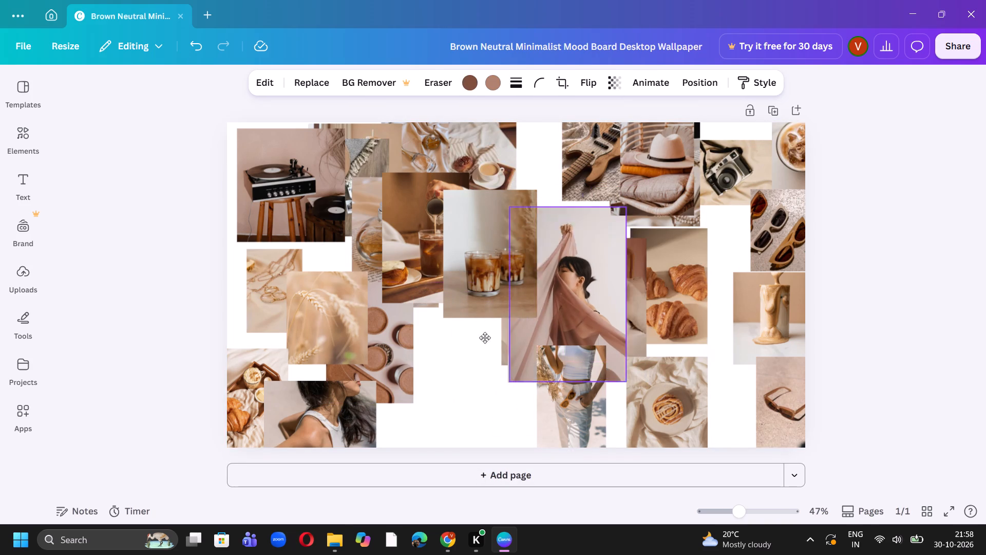
pyautogui.moveTo(485, 338); pyautogui.dragTo(483, 338)
pyautogui.moveTo(378, 305); pyautogui.dragTo(442, 369)
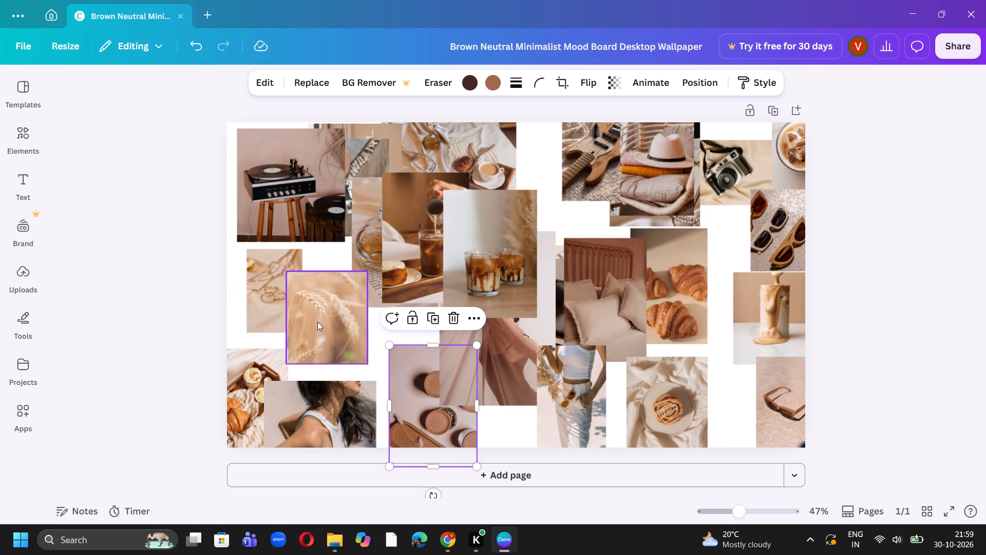
pyautogui.moveTo(317, 322); pyautogui.dragTo(446, 280)
pyautogui.moveTo(296, 216); pyautogui.dragTo(352, 367)
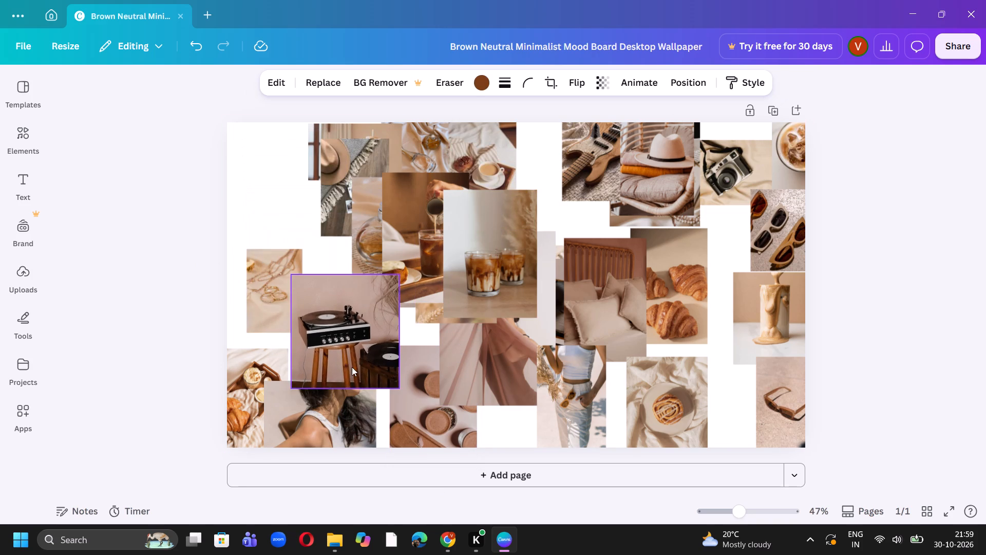
pyautogui.moveTo(268, 300); pyautogui.dragTo(236, 155)
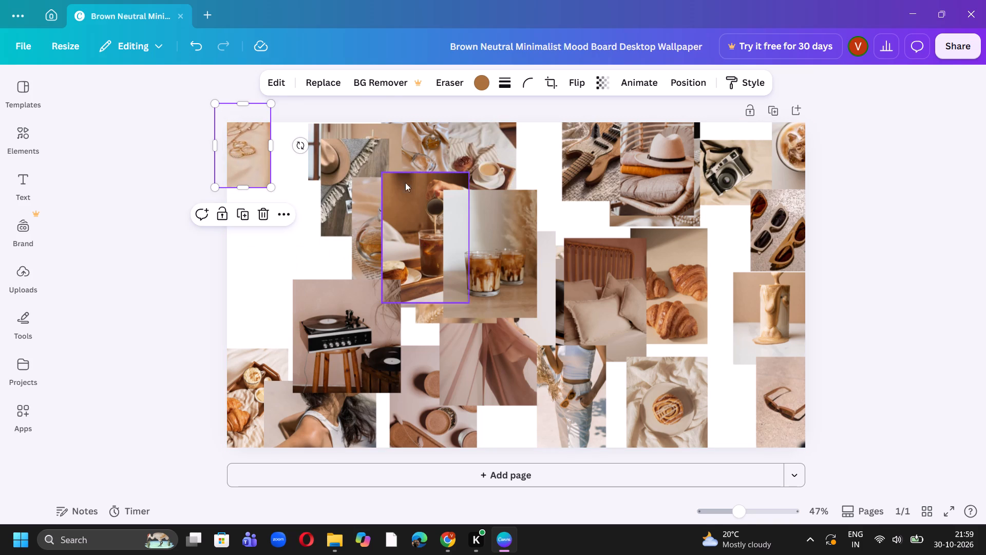
# Place the coffee-pouring photo beside the perfume, iced coffee glasses on the collage's left edge, wheat beside the guitar, and stool record player against the portrait.
pyautogui.moveTo(412, 187); pyautogui.dragTo(316, 194)
pyautogui.moveTo(468, 261); pyautogui.dragTo(350, 254)
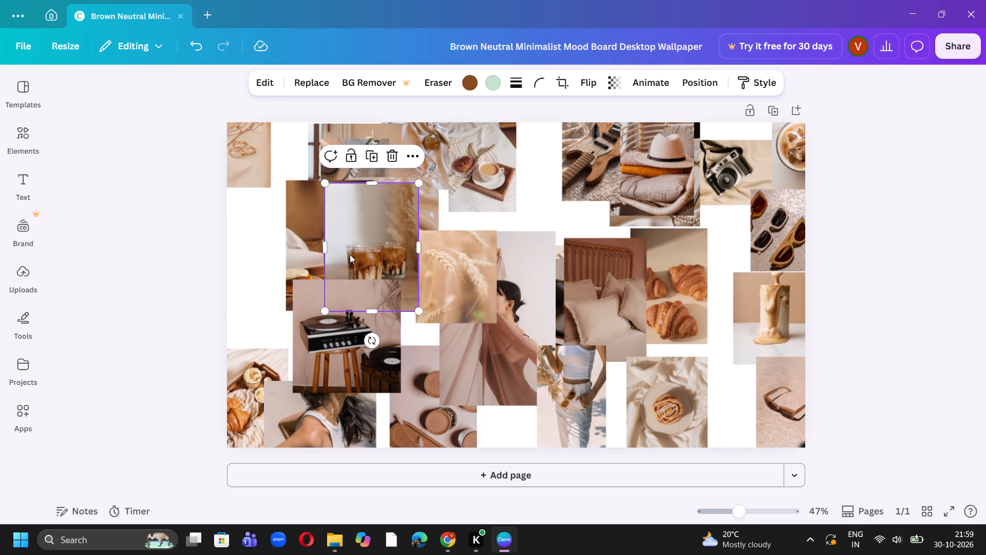
pyautogui.moveTo(347, 260); pyautogui.dragTo(245, 285)
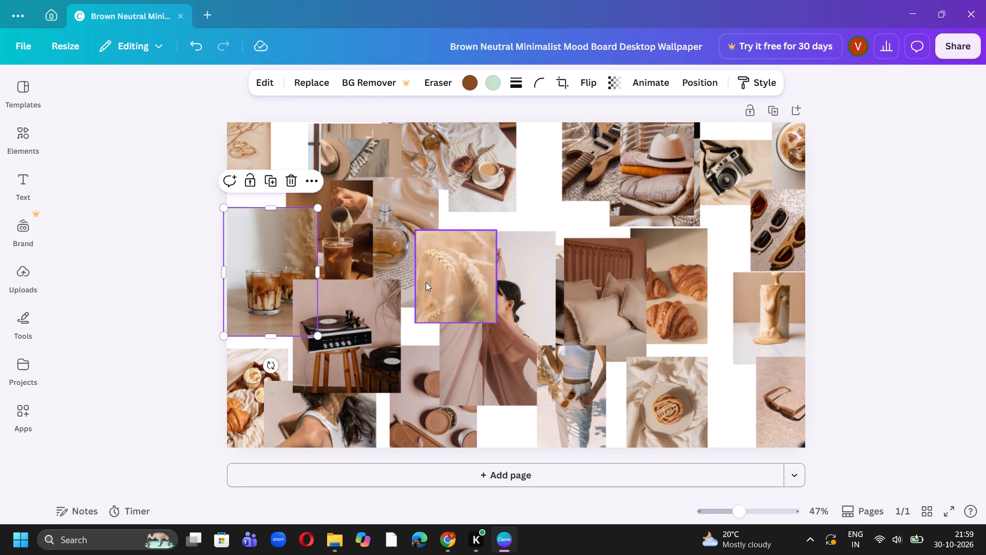
pyautogui.moveTo(428, 284); pyautogui.dragTo(510, 178)
pyautogui.moveTo(363, 282); pyautogui.dragTo(408, 278)
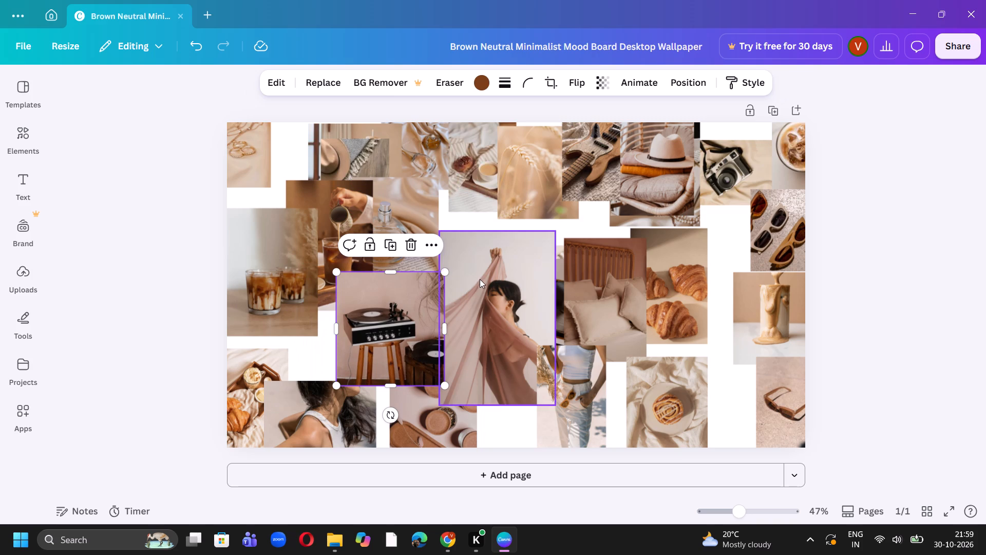
# Move the portrait below the hat-on-chair, close-up record player beside the perfume, and single pillow between the clay dishes and the woman in jeans.
pyautogui.moveTo(480, 279); pyautogui.dragTo(609, 200)
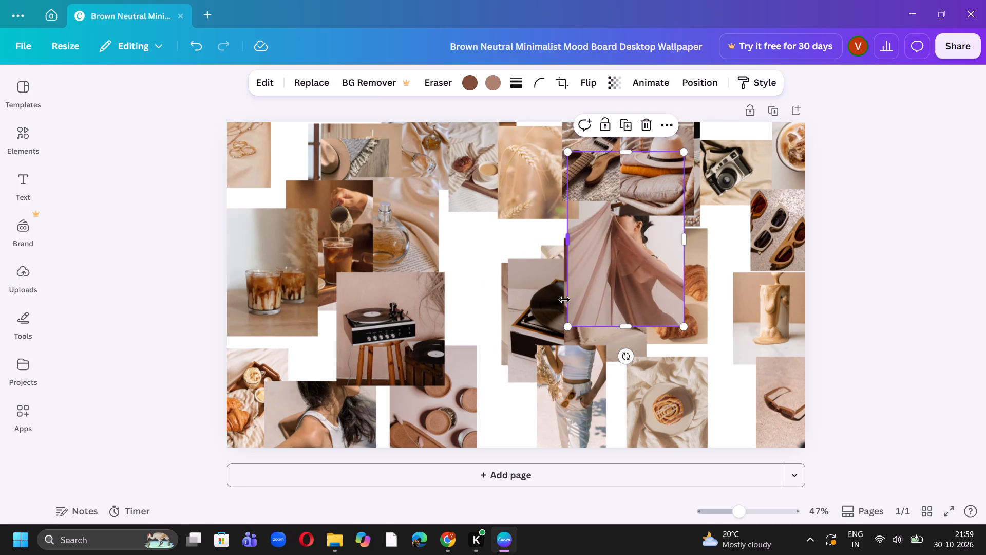
pyautogui.moveTo(533, 300); pyautogui.dragTo(454, 236)
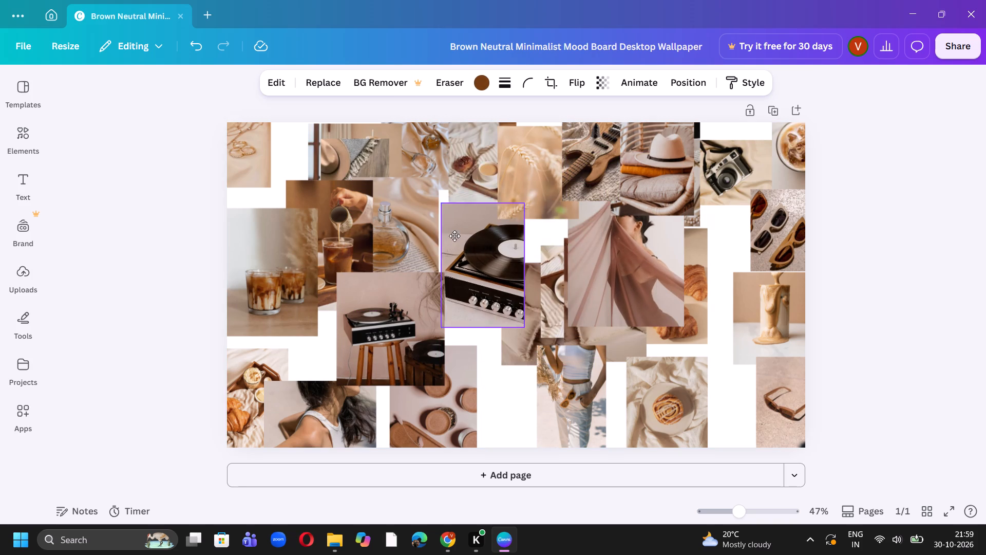
pyautogui.moveTo(454, 236); pyautogui.dragTo(450, 230)
pyautogui.click(504, 332)
pyautogui.moveTo(504, 332); pyautogui.dragTo(462, 441)
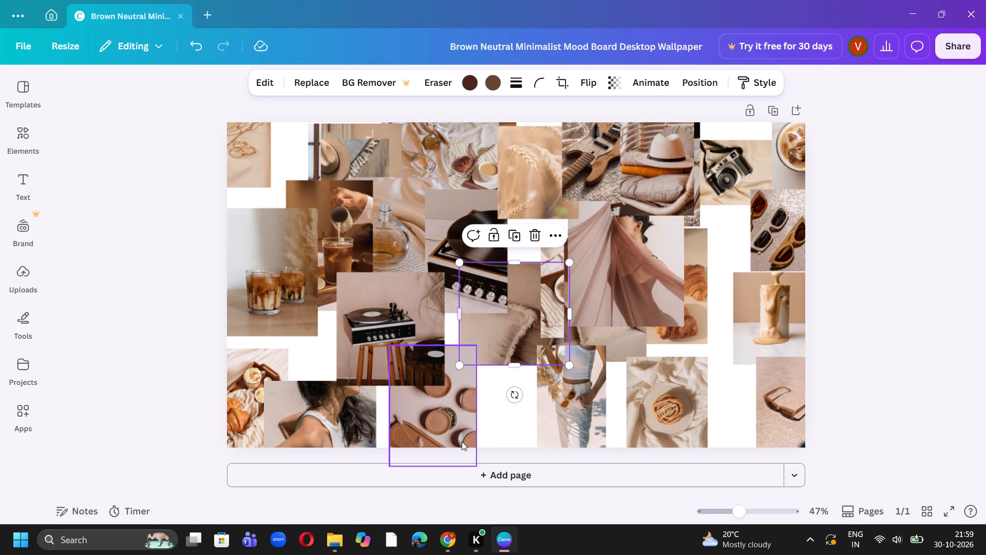
pyautogui.moveTo(526, 316); pyautogui.dragTo(498, 471)
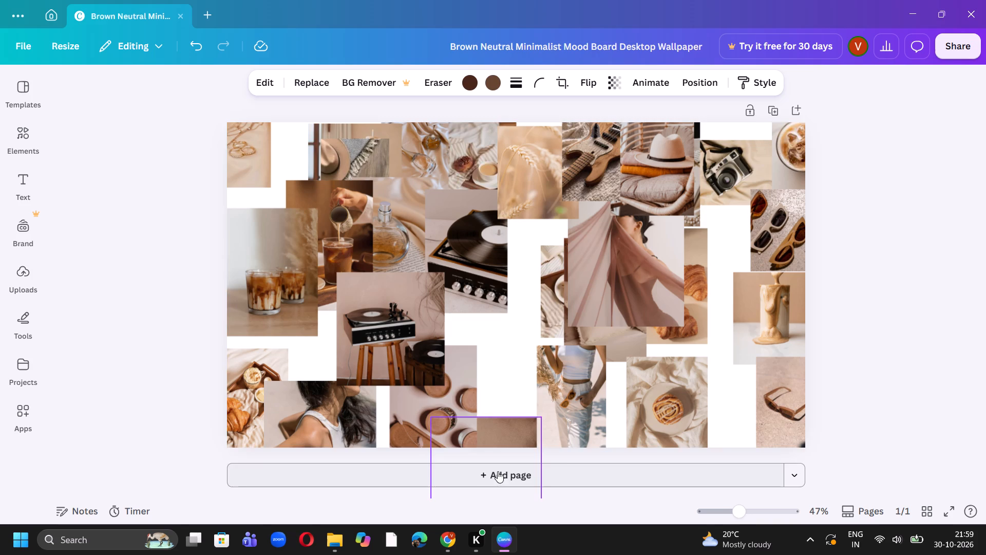
pyautogui.moveTo(494, 436); pyautogui.dragTo(521, 343)
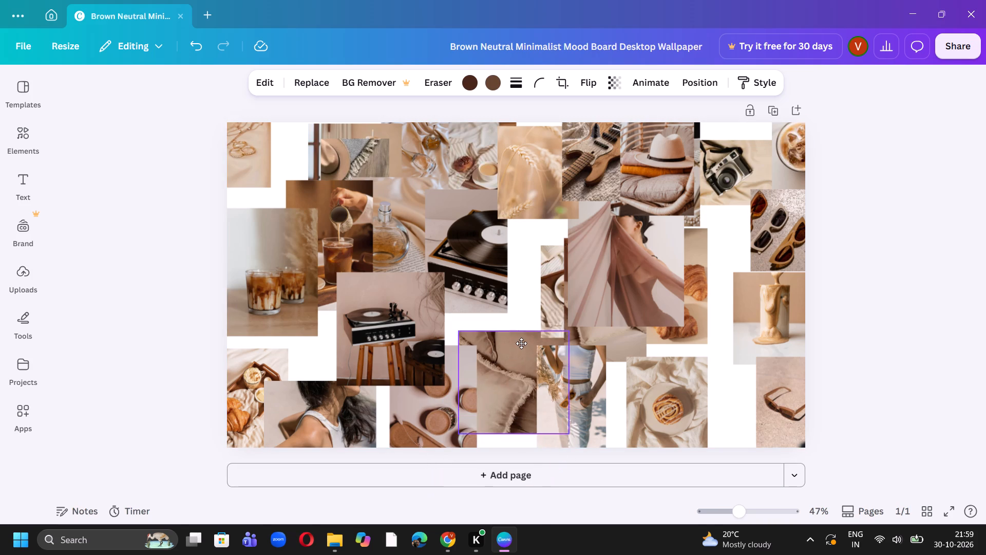
pyautogui.moveTo(521, 343); pyautogui.dragTo(522, 336)
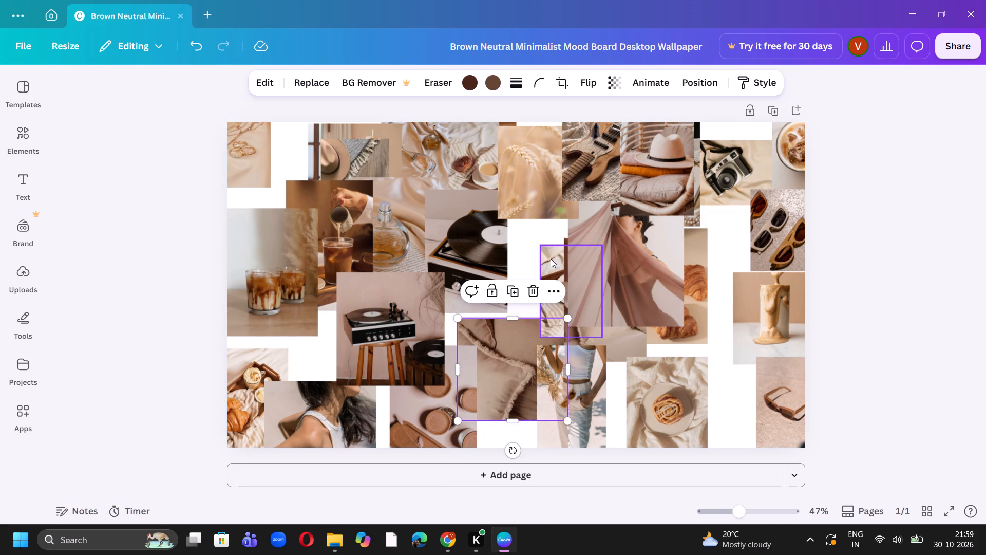
# Place the coffee-cup tray beside the close-up record player and move the hat-on-chair photo over it, next to the portrait.
pyautogui.moveTo(551, 258); pyautogui.dragTo(495, 227)
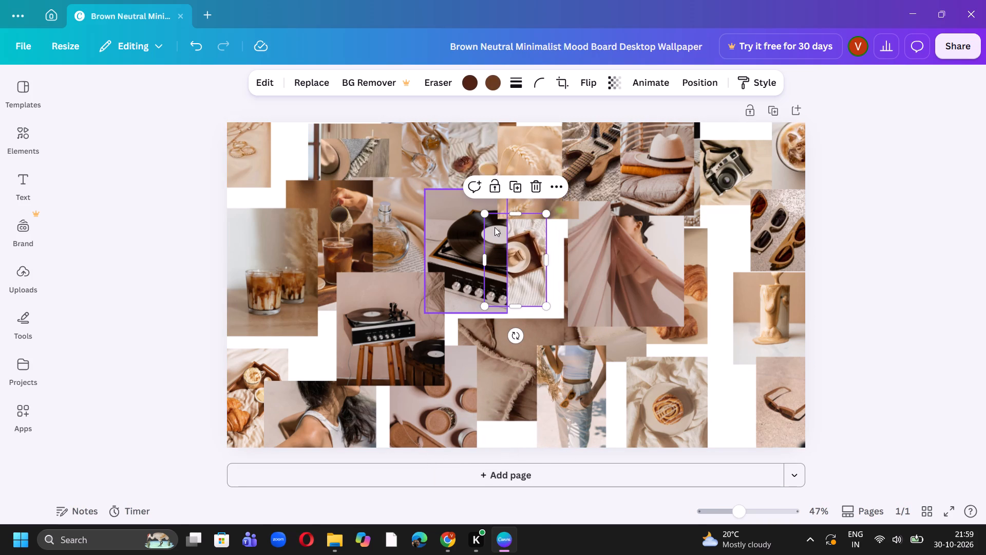
pyautogui.moveTo(660, 164); pyautogui.dragTo(527, 249)
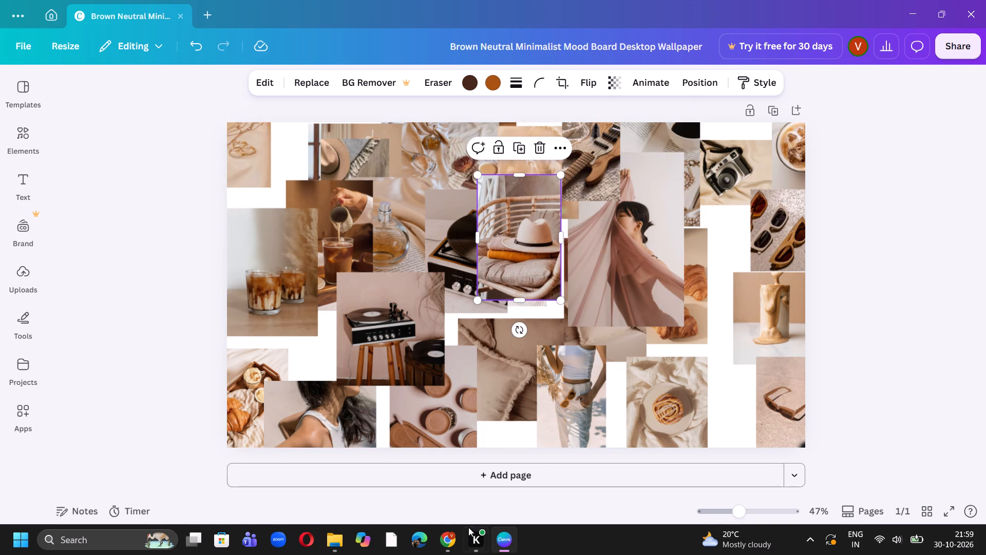